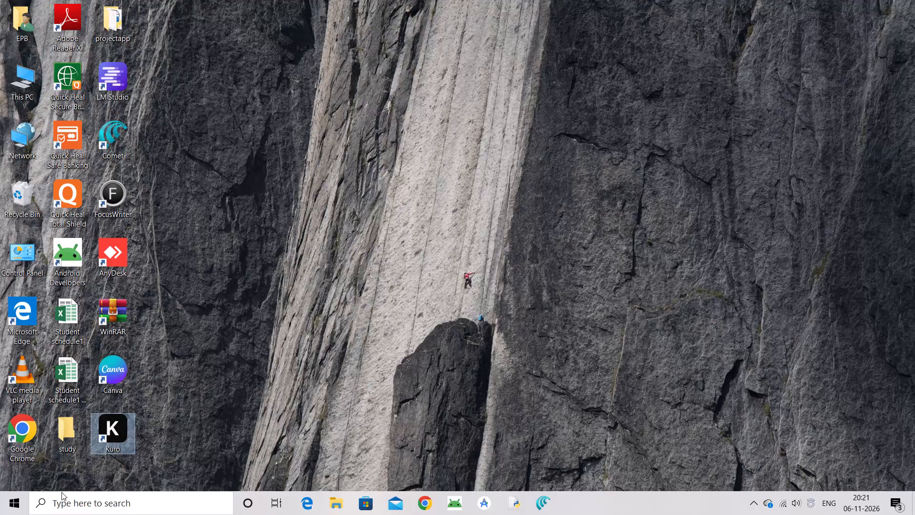
# Find Adobe Photoshop 2020 through the Windows search and launch it.
pyautogui.click(61, 492)
pyautogui.click(64, 505)
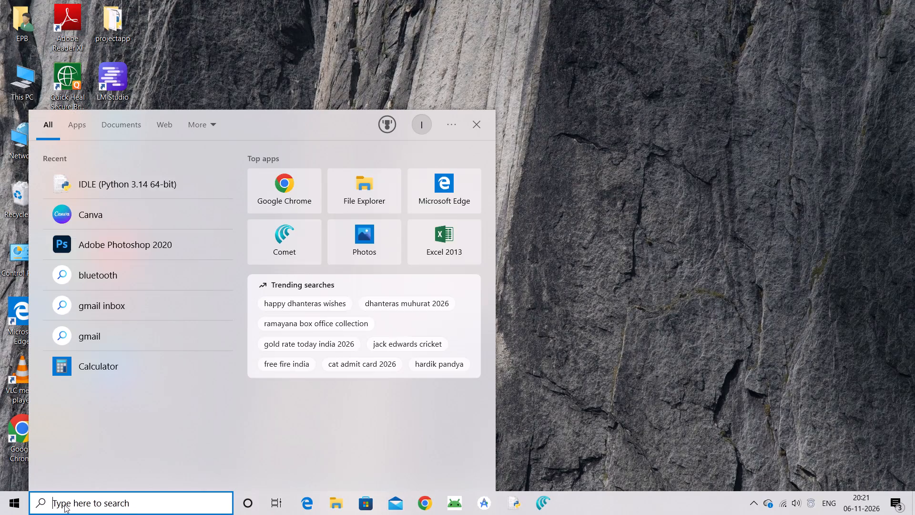
pyautogui.write('adobe')
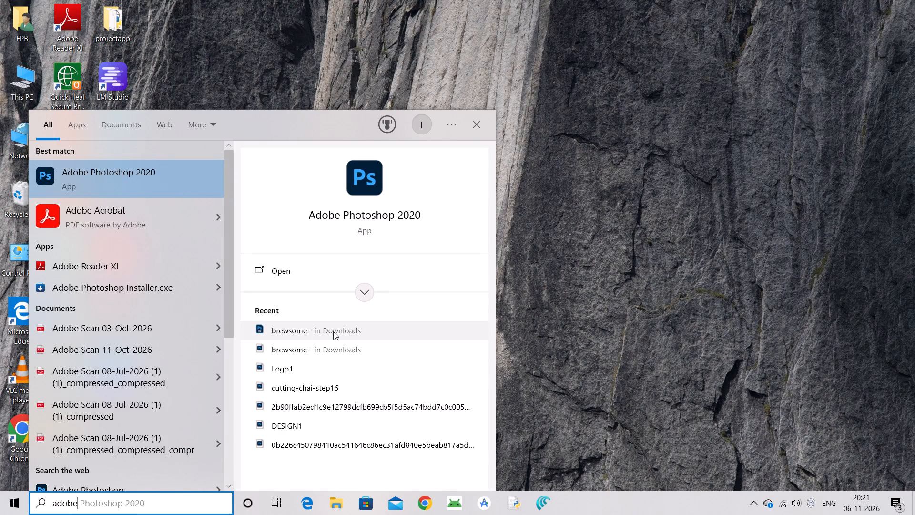
pyautogui.click(300, 269)
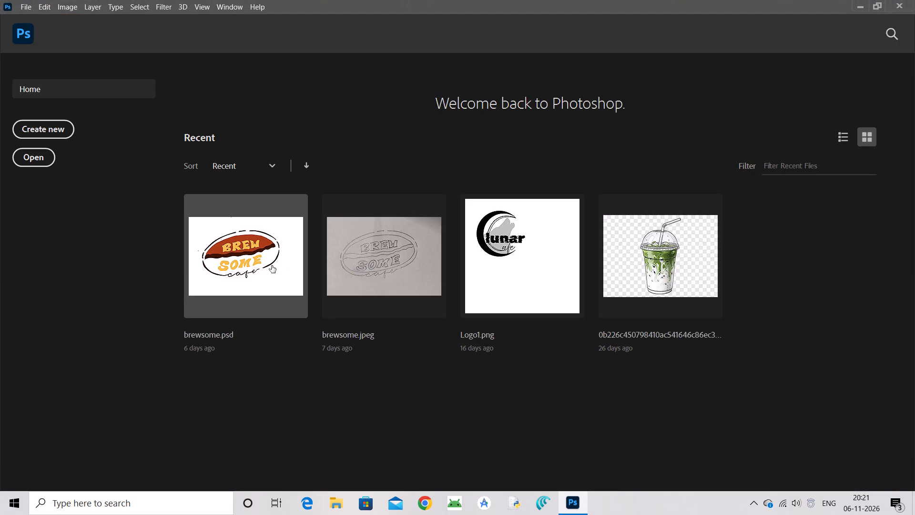
# Open the recent file brewsome.psd.
pyautogui.click(272, 266)
pyautogui.doubleClick(250, 259)
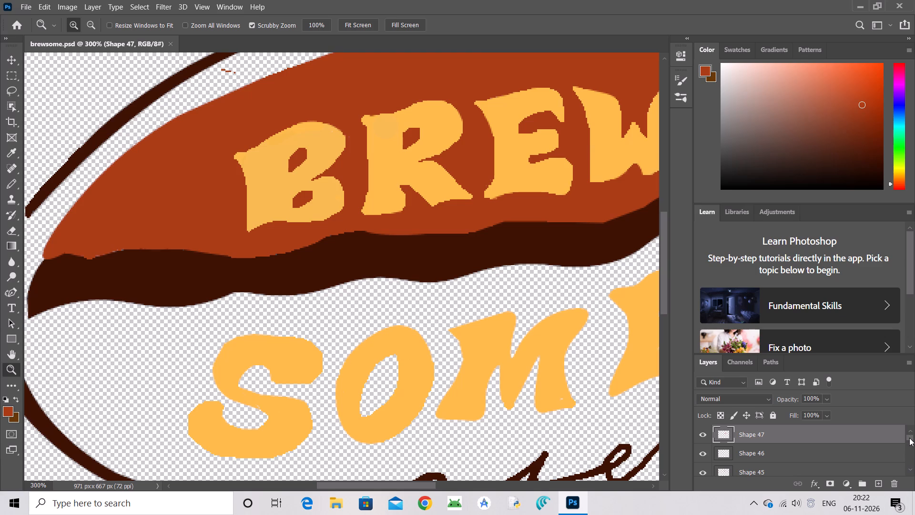
# Make the Background layer with the pencil sketch visible beneath the logo shapes.
pyautogui.moveTo(909, 438); pyautogui.dragTo(914, 474)
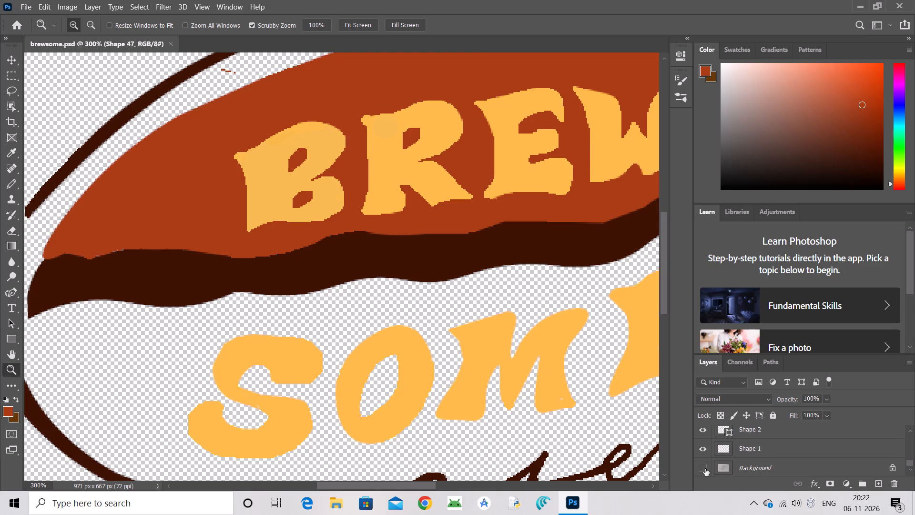
pyautogui.click(705, 469)
pyautogui.moveTo(908, 461); pyautogui.dragTo(911, 449)
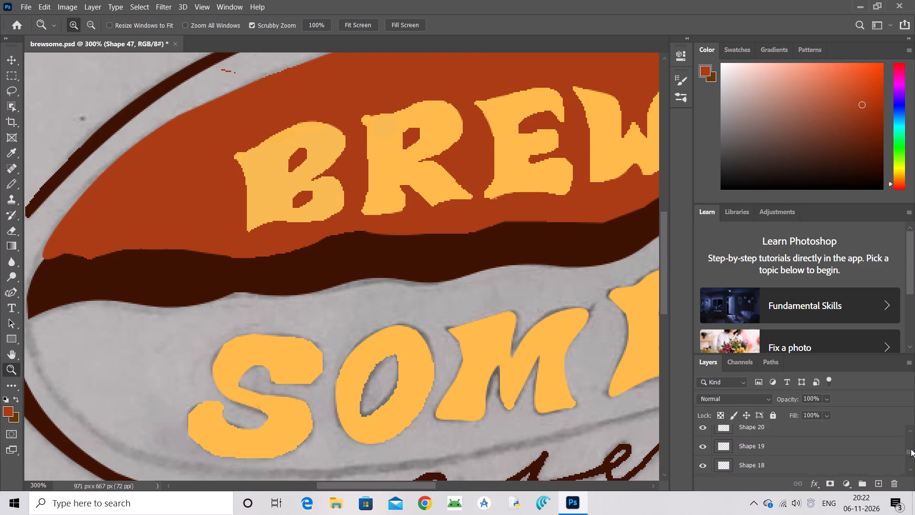
pyautogui.moveTo(911, 449); pyautogui.dragTo(911, 448)
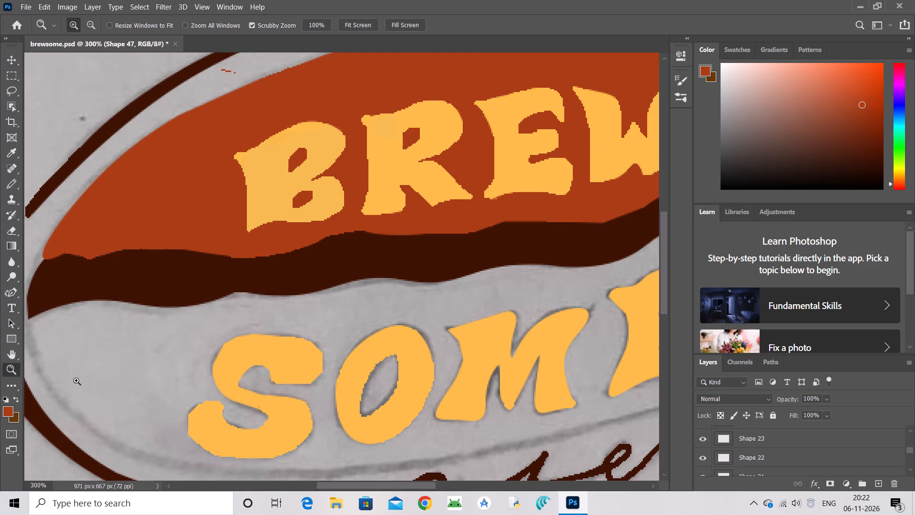
# Sample the rust-brown colour of the coffee bean's upper half with the Eyedropper, keeping the whole bean in view.
pyautogui.click(12, 367)
pyautogui.click(12, 367)
pyautogui.hotkey('ctrl', '-')
pyautogui.hotkey('ctrl', '-')
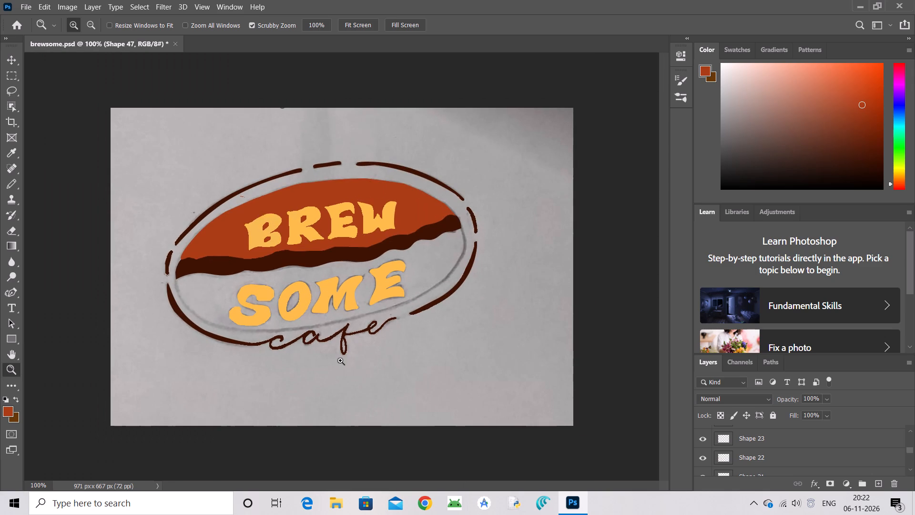
pyautogui.hotkey('ctrl', '=')
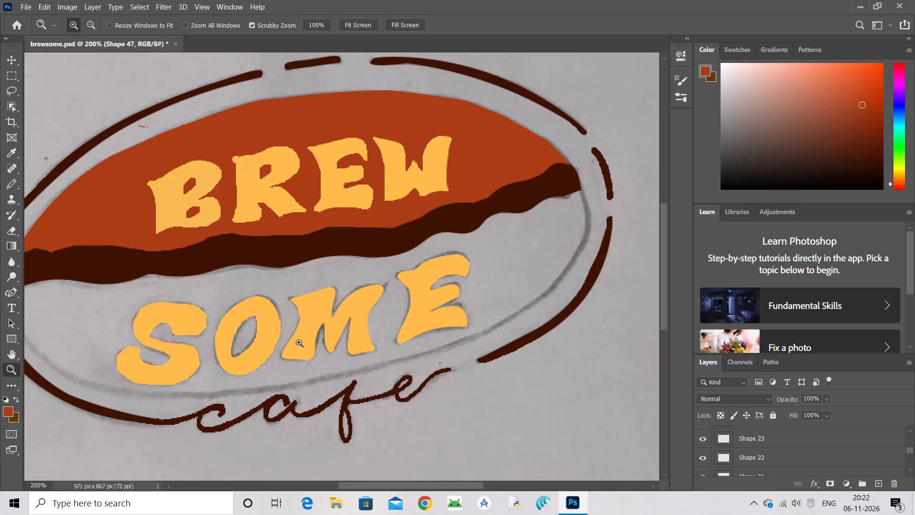
pyautogui.hotkey('ctrl', '-')
pyautogui.hotkey('ctrl', '=')
pyautogui.click(12, 352)
pyautogui.moveTo(86, 352); pyautogui.dragTo(148, 351)
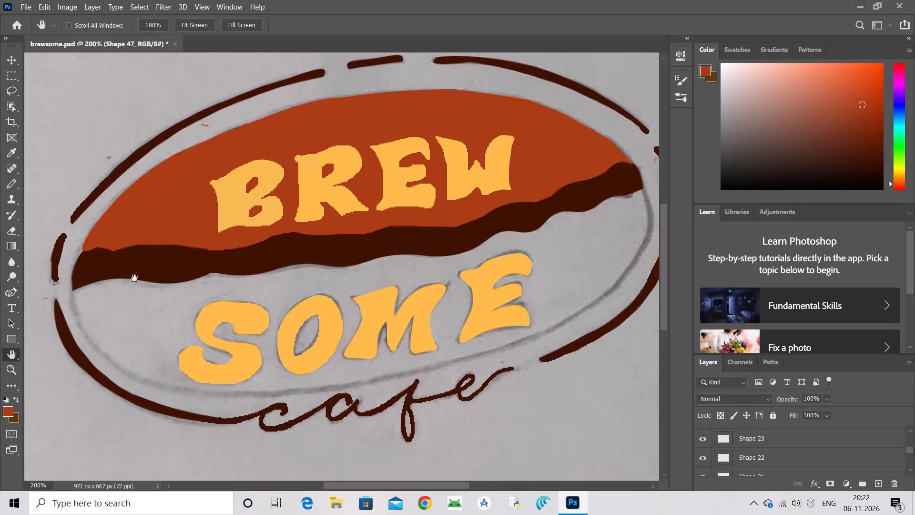
pyautogui.click(10, 290)
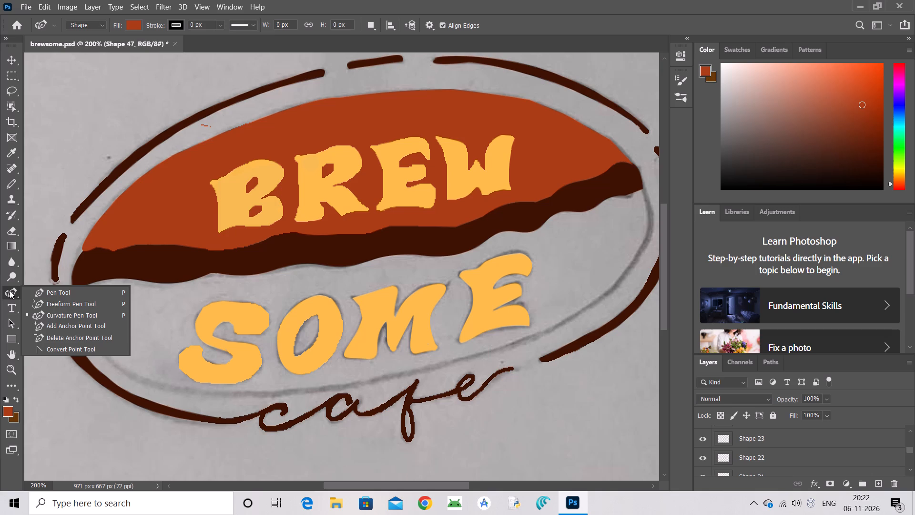
pyautogui.click(65, 301)
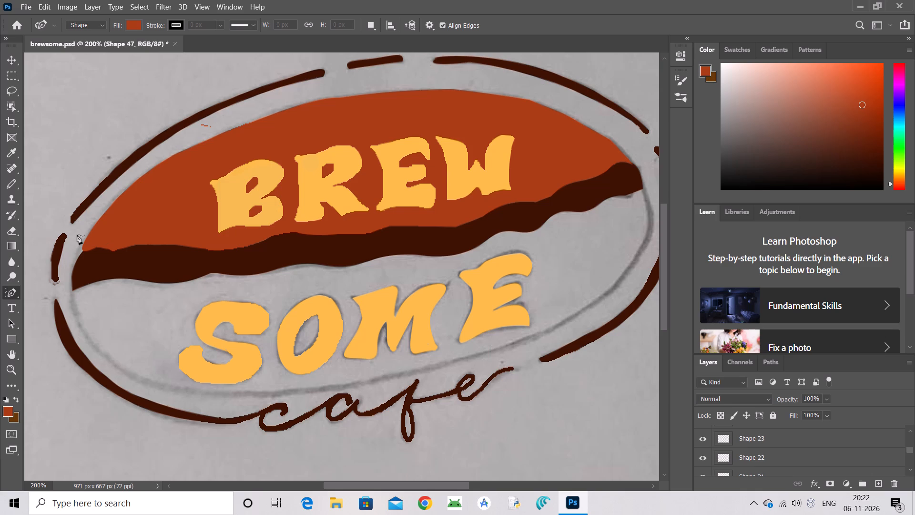
pyautogui.click(7, 153)
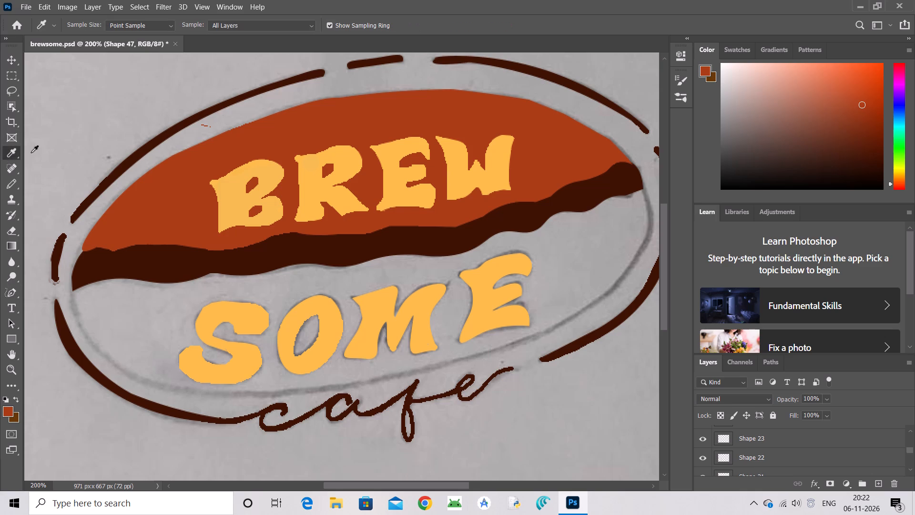
pyautogui.click(167, 202)
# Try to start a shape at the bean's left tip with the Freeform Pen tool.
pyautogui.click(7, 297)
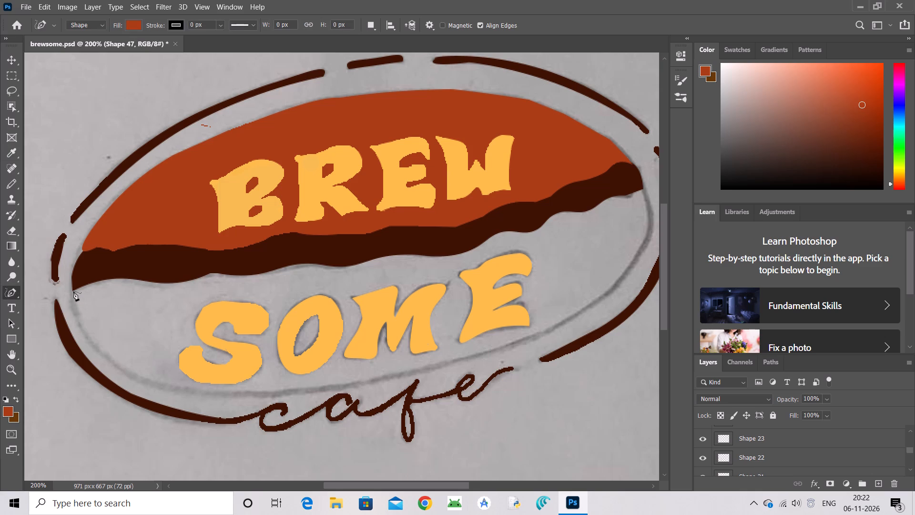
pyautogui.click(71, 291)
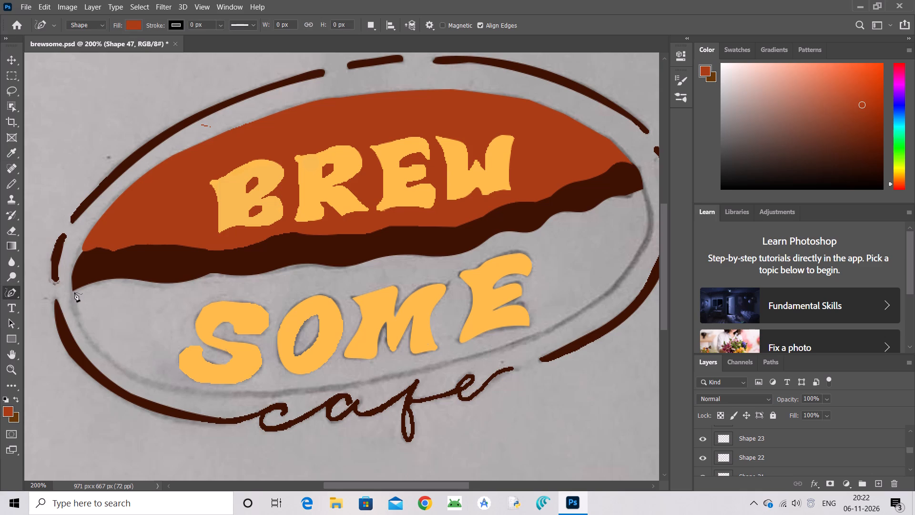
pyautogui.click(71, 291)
# With the Curvature Pen, draw a rust-brown shape about 128 by 105 px from the bean's left tip along the sketched lower outline.
pyautogui.click(14, 293)
pyautogui.rightClick(10, 295)
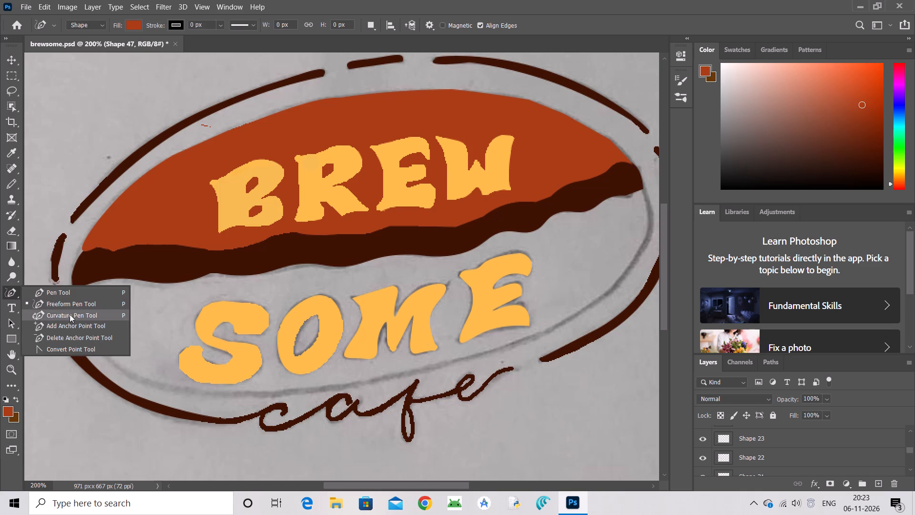
pyautogui.click(70, 314)
pyautogui.click(73, 290)
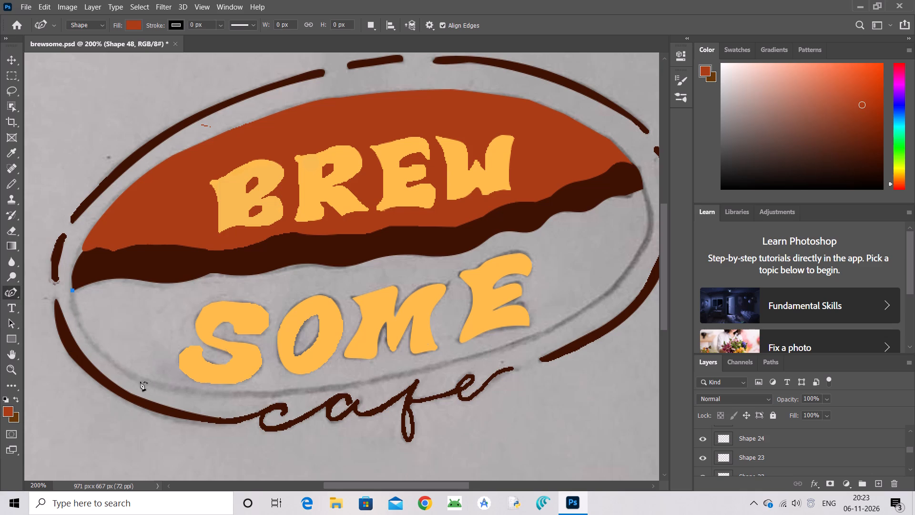
pyautogui.click(193, 391)
pyautogui.moveTo(133, 340); pyautogui.dragTo(128, 348)
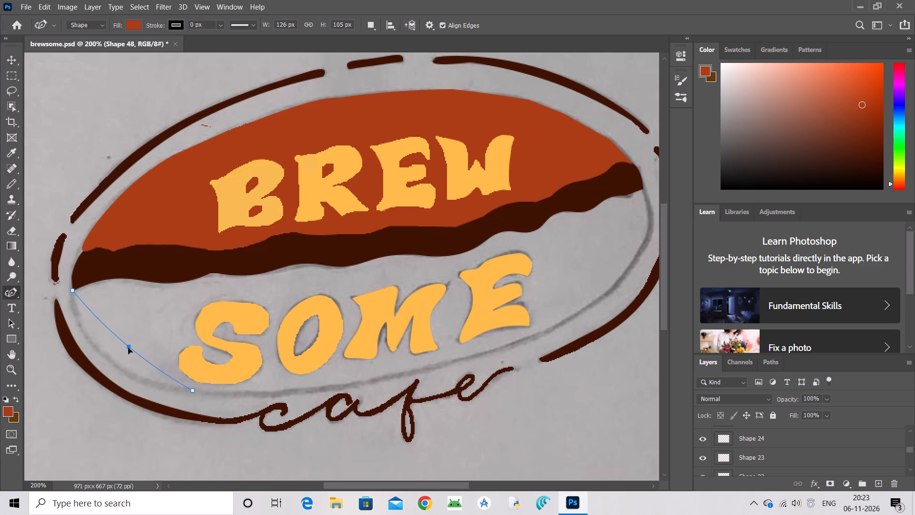
pyautogui.moveTo(128, 348); pyautogui.dragTo(121, 369)
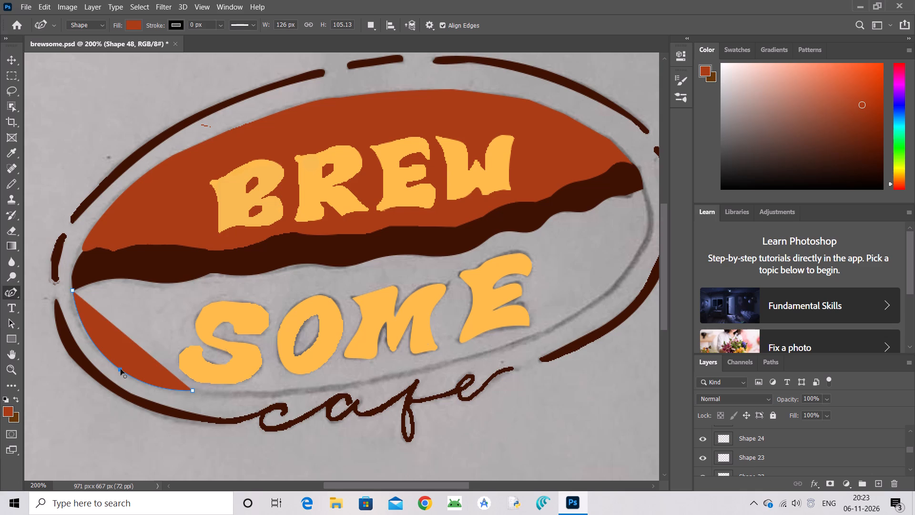
pyautogui.click(193, 391)
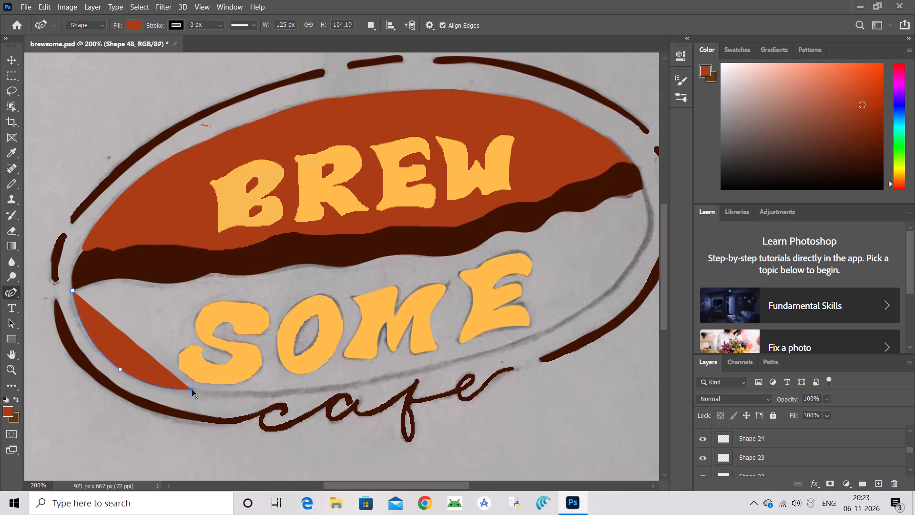
pyautogui.click(192, 390)
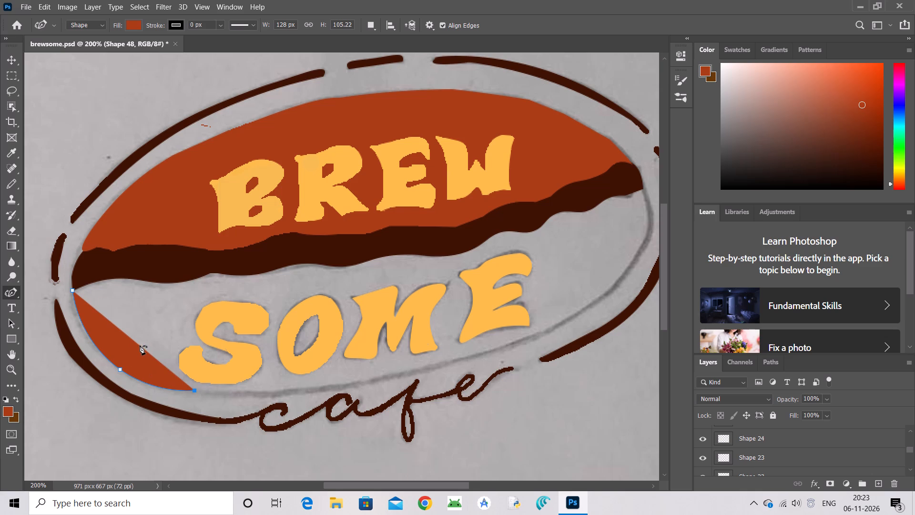
# Add anchor points on the new shape's straight inner edge and bend it outward to narrow the shape into a strip.
pyautogui.moveTo(140, 345); pyautogui.dragTo(134, 356)
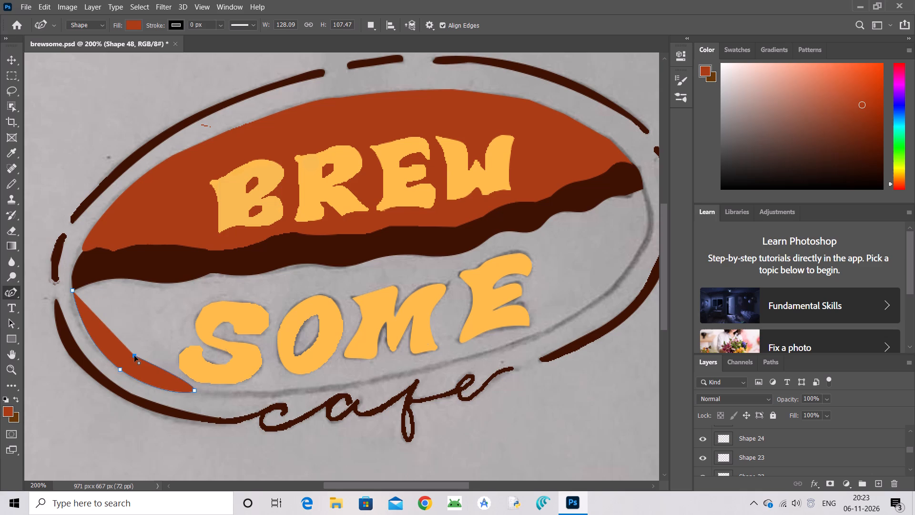
pyautogui.click(192, 386)
pyautogui.doubleClick(192, 386)
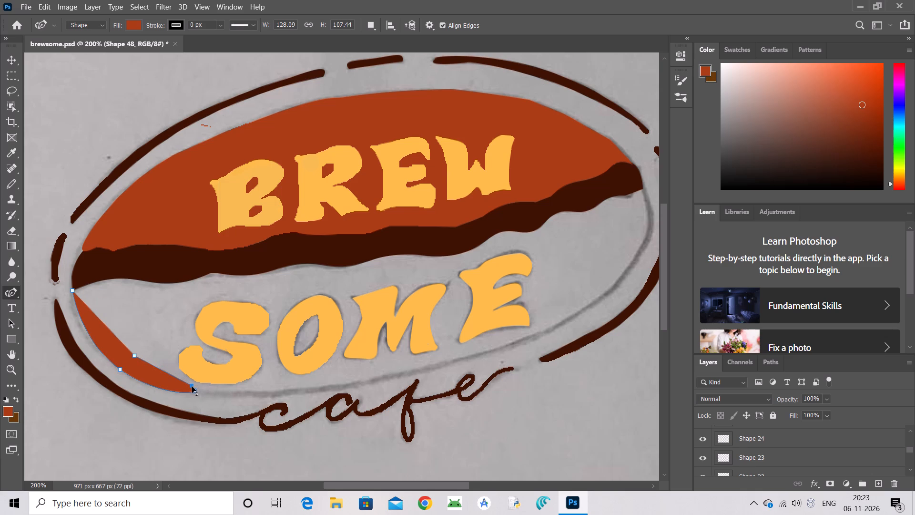
# Extend the rust-brown strip along the sketched lower outline to below SOME's O, about 221 px wide, adding anchor points on its edges.
pyautogui.moveTo(195, 391); pyautogui.dragTo(255, 391)
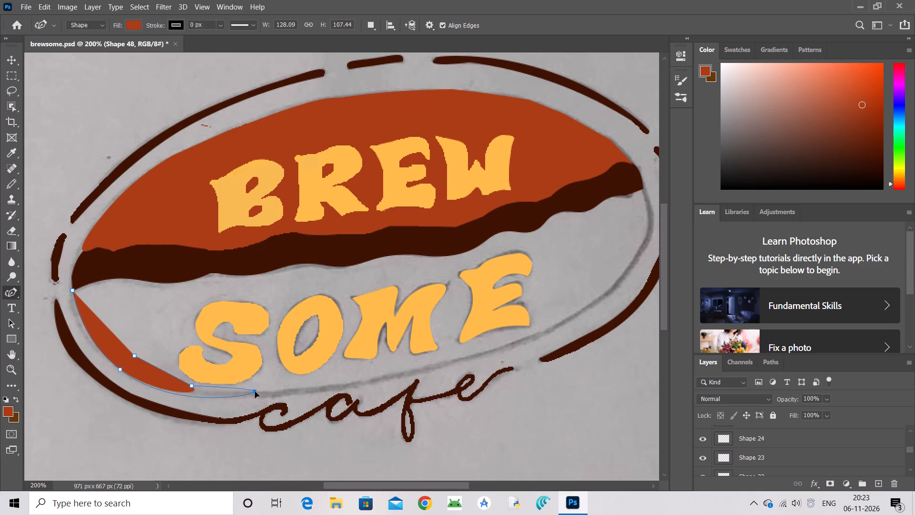
pyautogui.moveTo(255, 391); pyautogui.dragTo(248, 389)
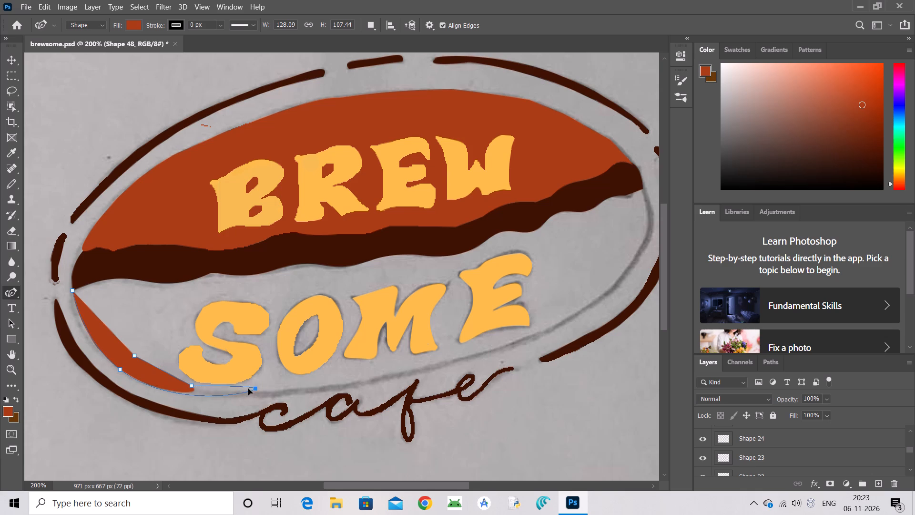
pyautogui.moveTo(248, 389); pyautogui.dragTo(234, 391)
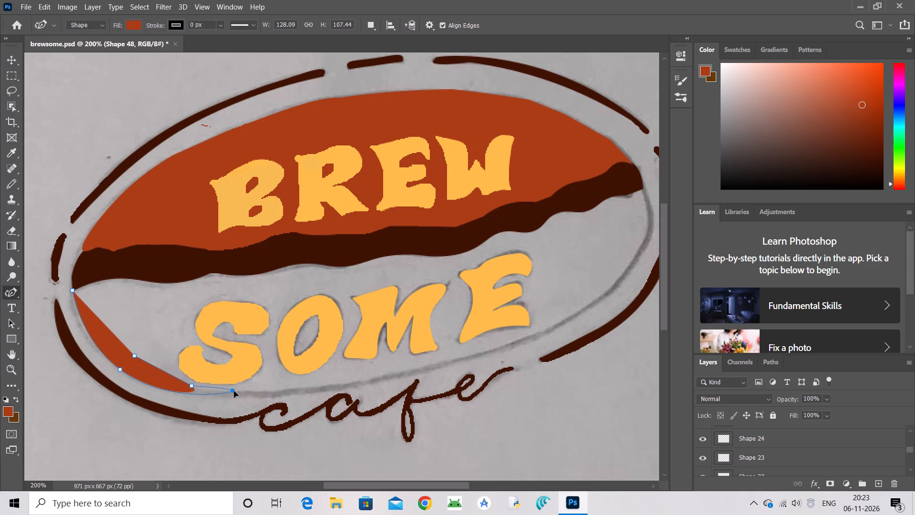
pyautogui.moveTo(234, 391); pyautogui.dragTo(234, 391)
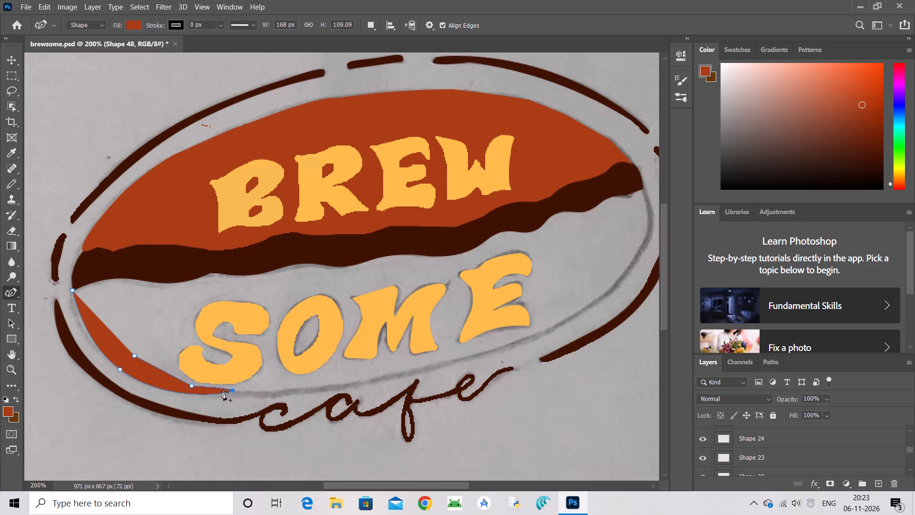
pyautogui.click(221, 388)
pyautogui.moveTo(234, 390); pyautogui.dragTo(285, 381)
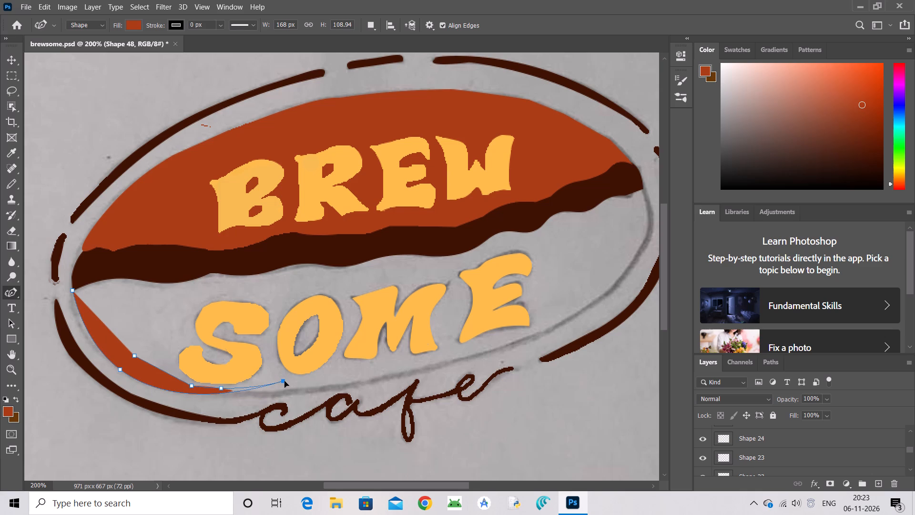
pyautogui.click(262, 387)
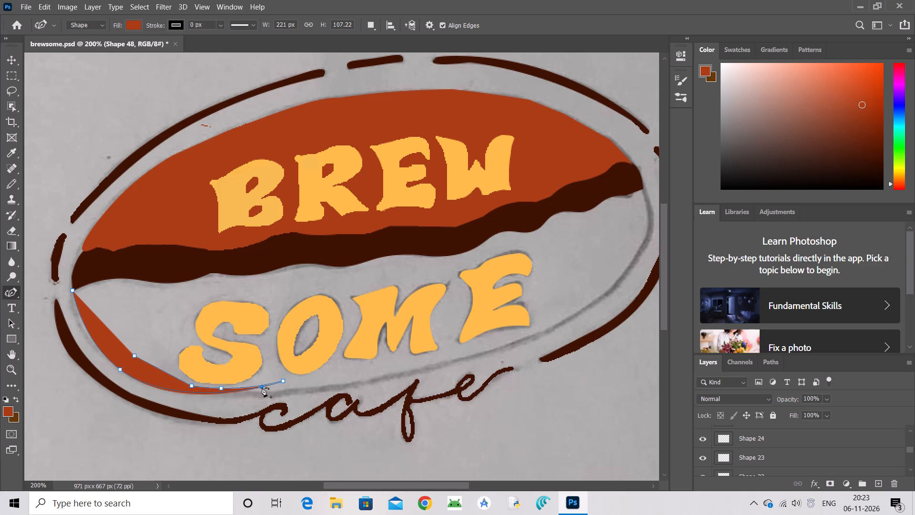
pyautogui.moveTo(262, 387); pyautogui.dragTo(265, 385)
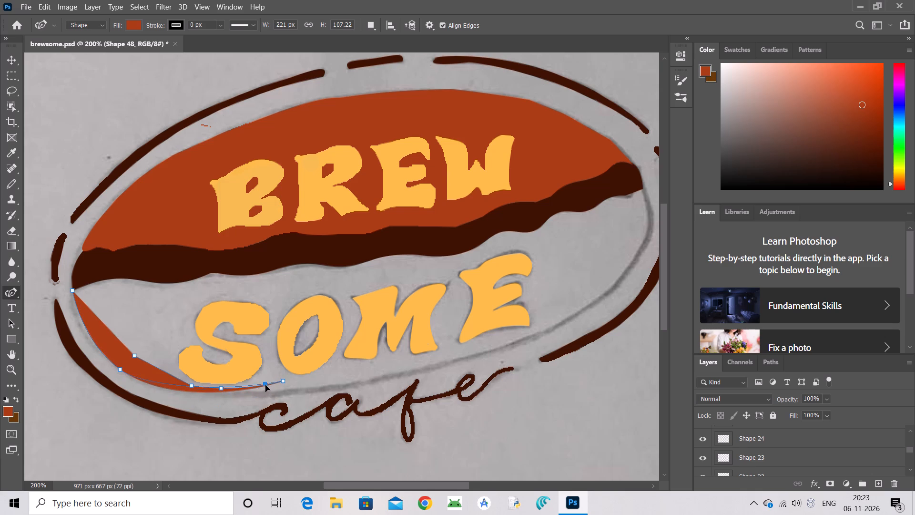
pyautogui.moveTo(265, 385); pyautogui.dragTo(266, 386)
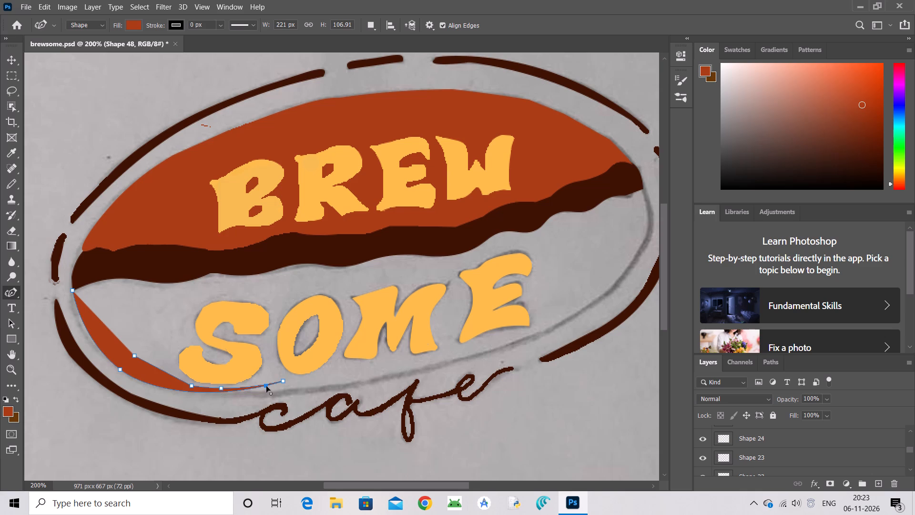
pyautogui.click(188, 391)
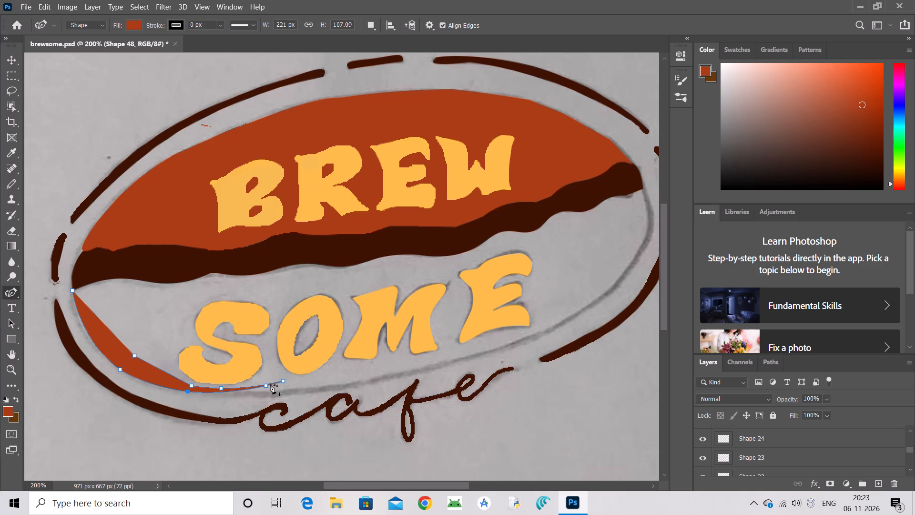
# Stretch the strip's tip to just before SOME's M, about 287 px wide, and shape it with anchor points on both edges.
pyautogui.moveTo(265, 388); pyautogui.dragTo(287, 390)
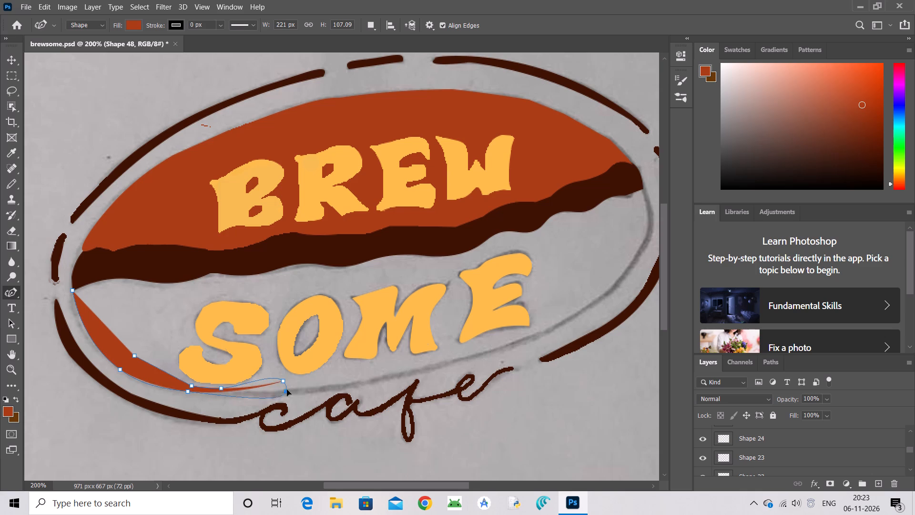
pyautogui.moveTo(287, 390); pyautogui.dragTo(293, 391)
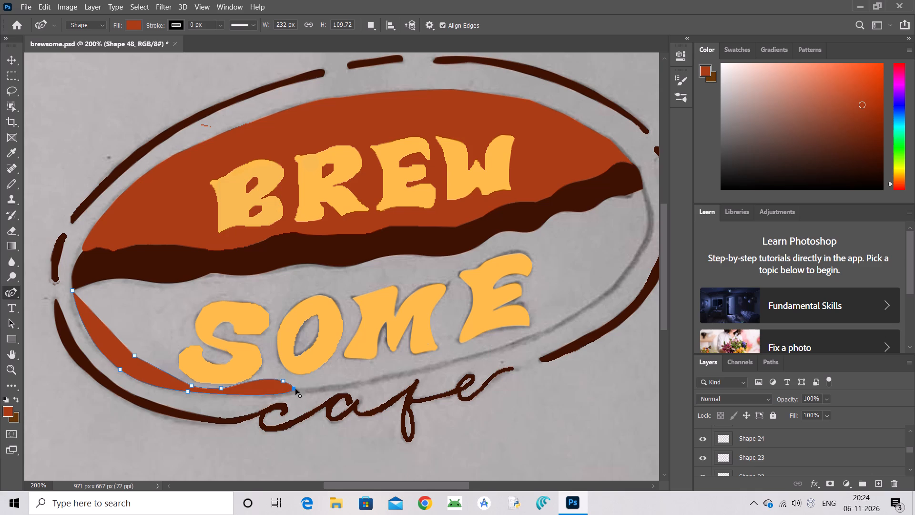
pyautogui.click(264, 395)
pyautogui.moveTo(264, 395); pyautogui.dragTo(269, 395)
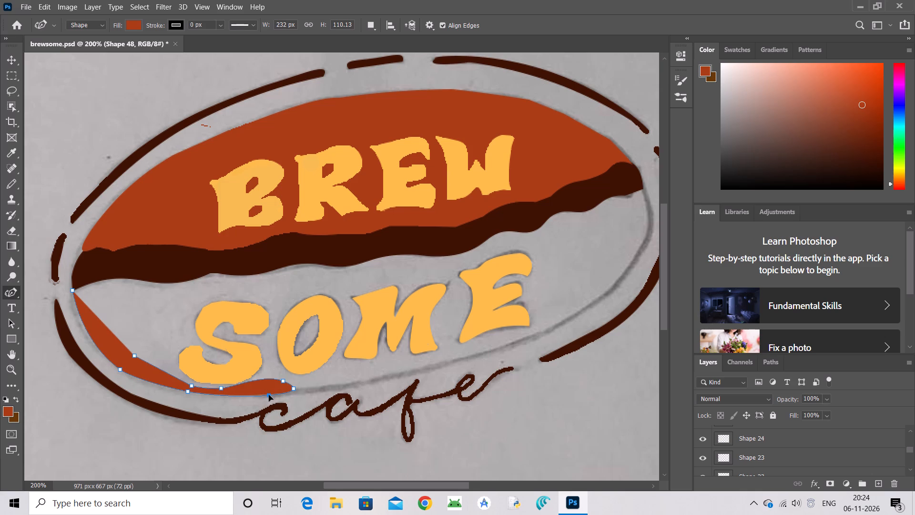
pyautogui.moveTo(269, 395); pyautogui.dragTo(272, 395)
pyautogui.moveTo(293, 389); pyautogui.dragTo(334, 390)
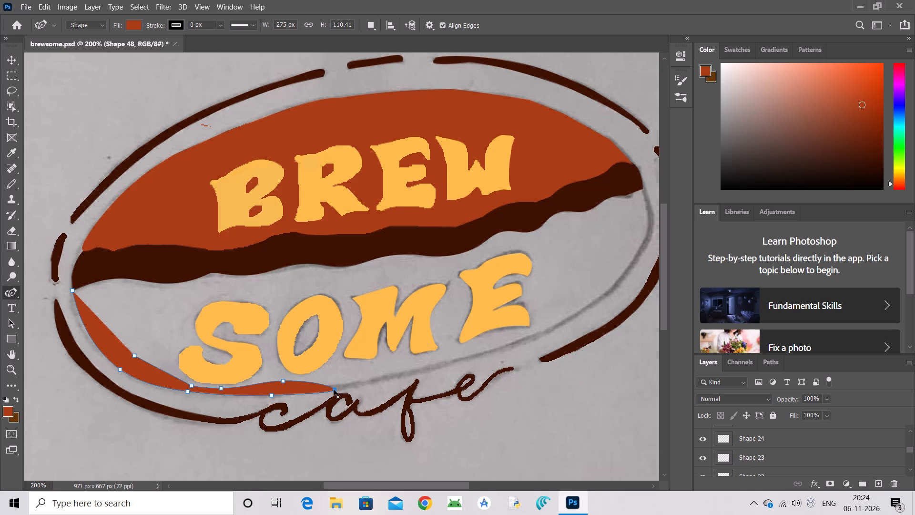
pyautogui.moveTo(336, 389); pyautogui.dragTo(346, 384)
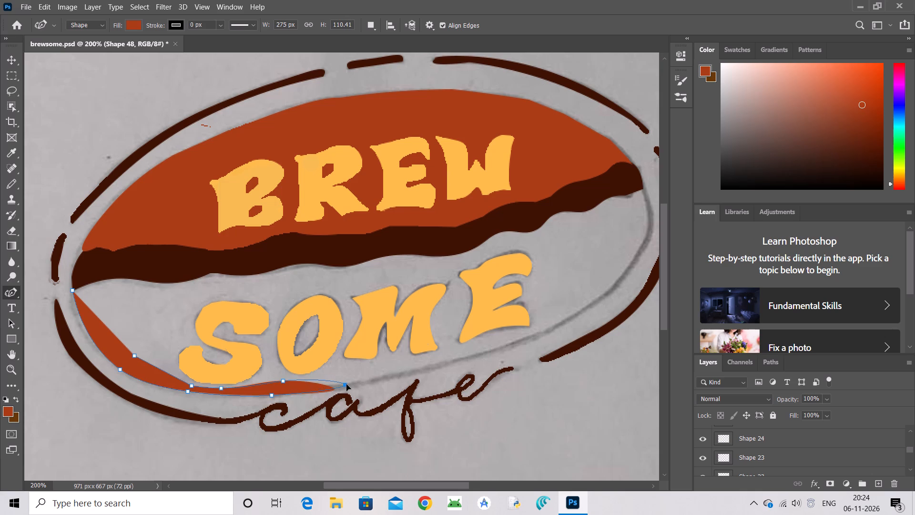
pyautogui.moveTo(346, 384); pyautogui.dragTo(347, 384)
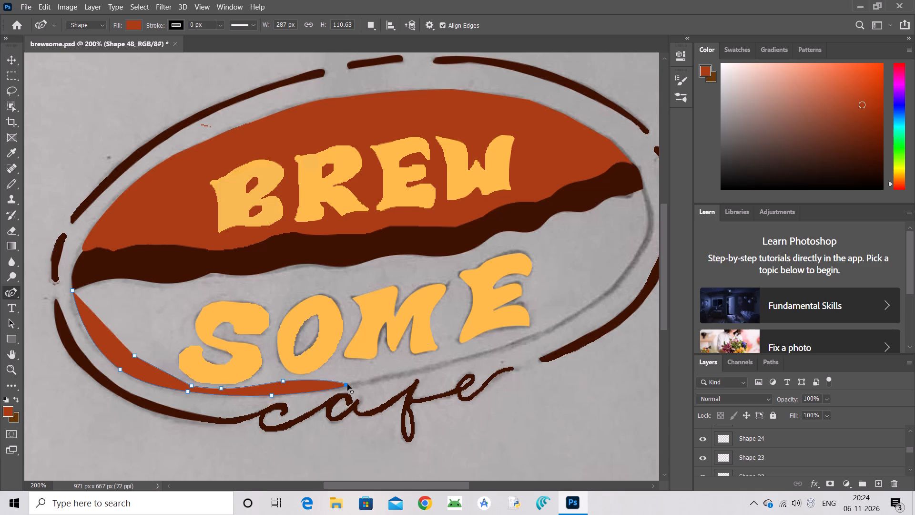
pyautogui.click(320, 379)
pyautogui.click(317, 392)
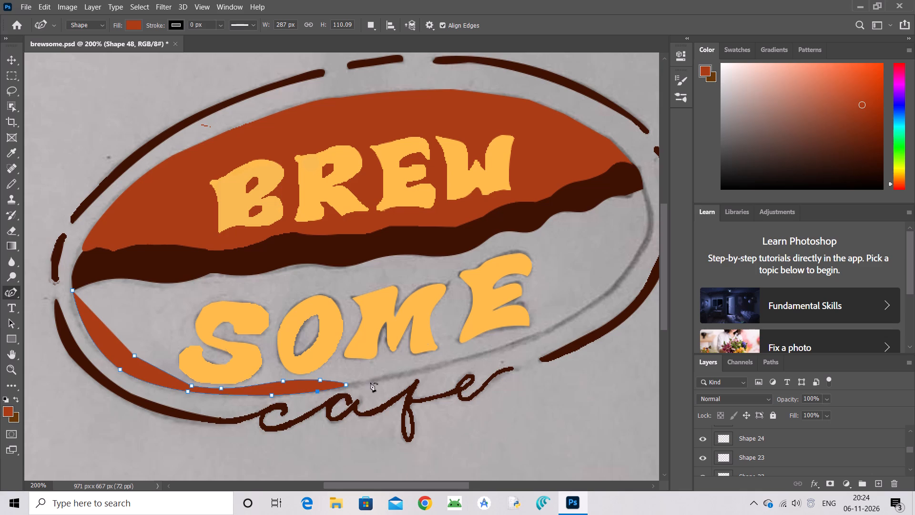
# Carry the strip along the sketched outline past SOME's M, about 401 px wide, thickening it with anchor points on both edges.
pyautogui.moveTo(347, 383); pyautogui.dragTo(412, 368)
pyautogui.click(370, 376)
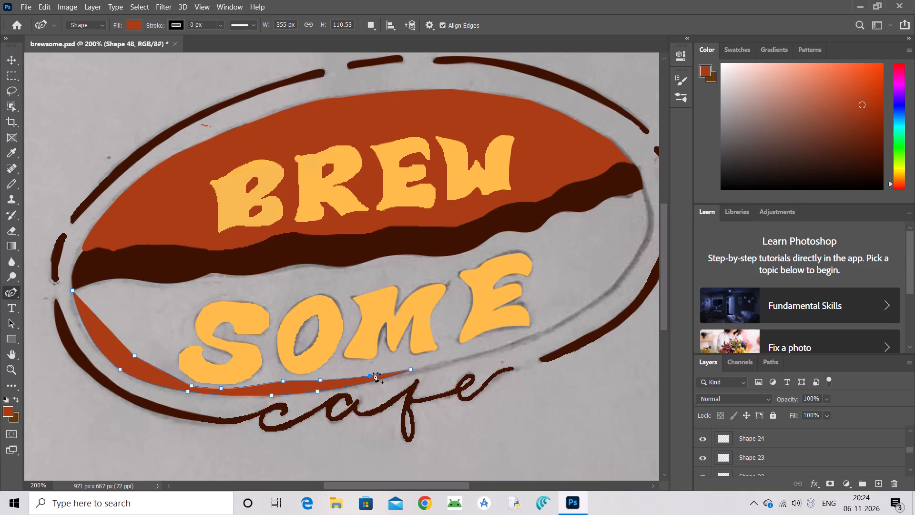
pyautogui.moveTo(371, 375); pyautogui.dragTo(370, 364)
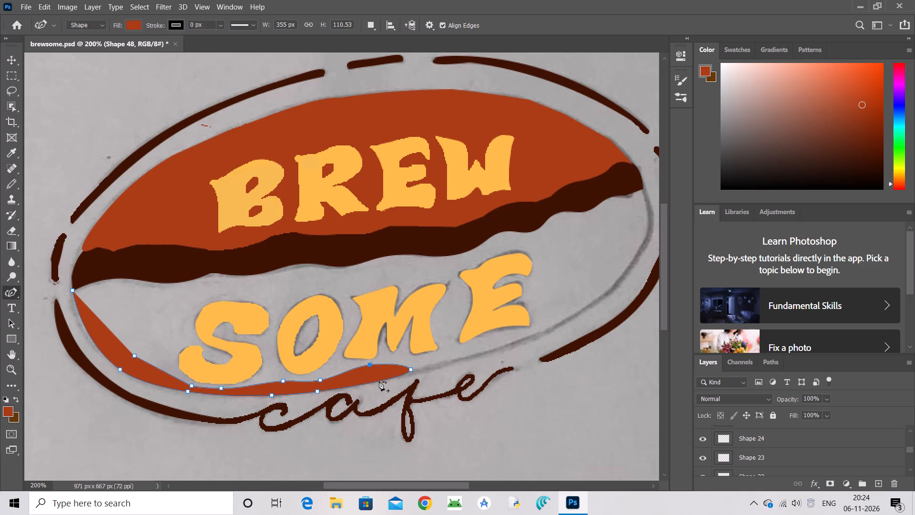
pyautogui.click(379, 381)
pyautogui.moveTo(413, 369); pyautogui.dragTo(466, 357)
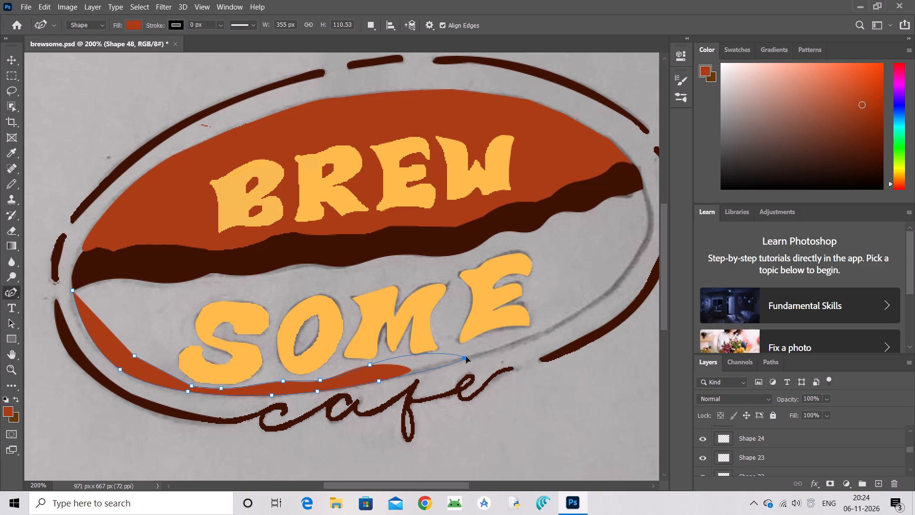
pyautogui.moveTo(466, 357); pyautogui.dragTo(456, 358)
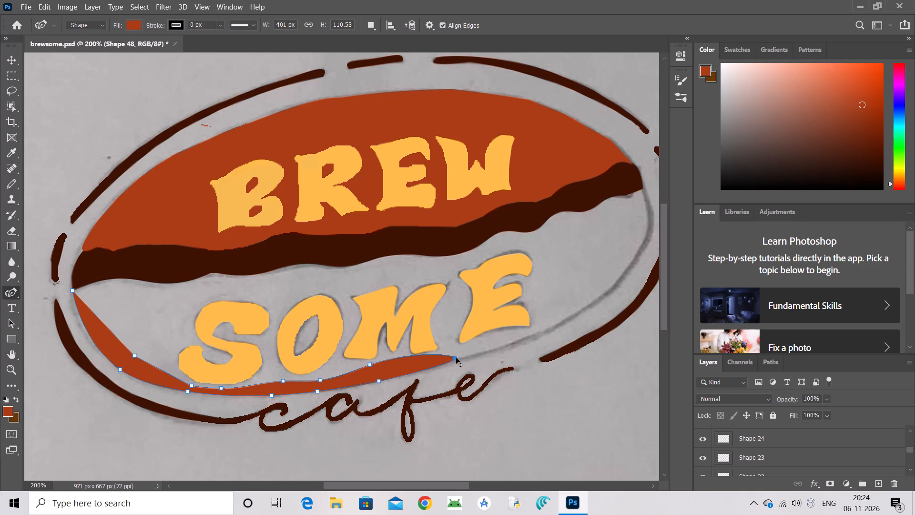
pyautogui.click(413, 355)
pyautogui.click(432, 369)
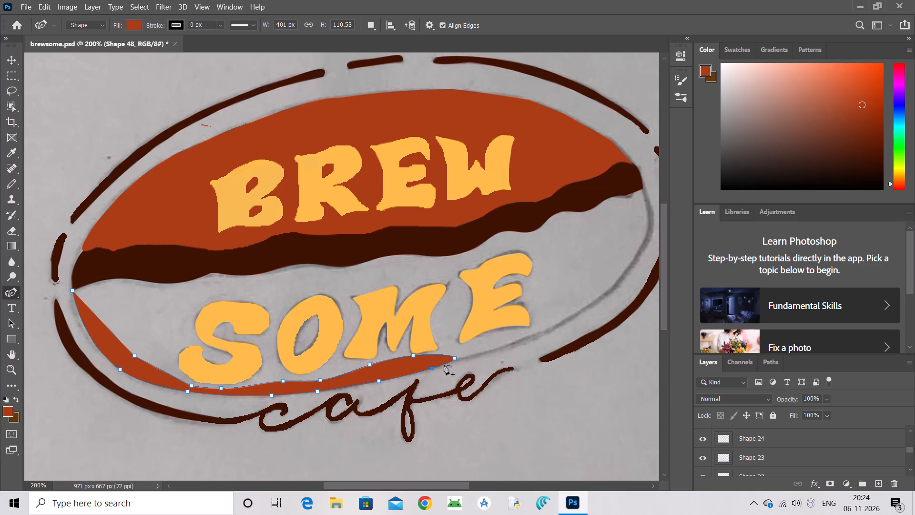
# Extend the strip past SOME's E, about 519 px wide, and fit its edges to the sketched outline with anchor points.
pyautogui.moveTo(456, 357); pyautogui.dragTo(512, 339)
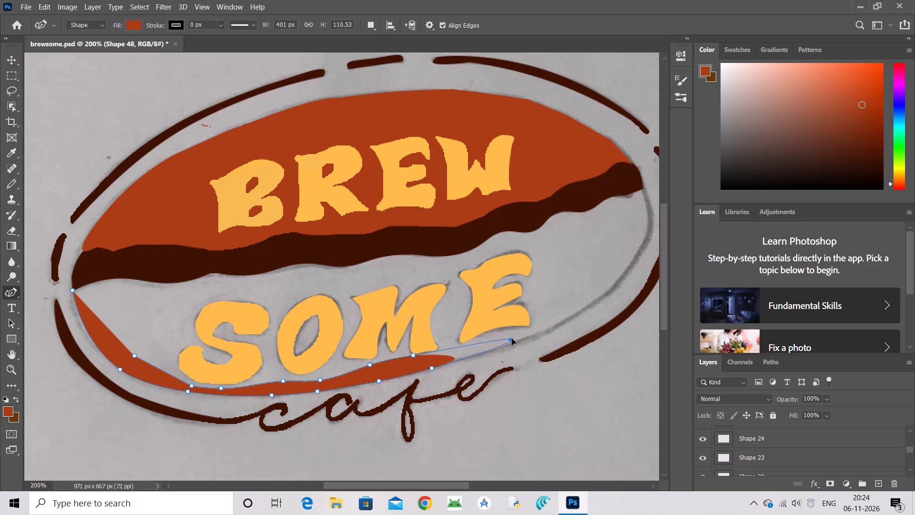
pyautogui.moveTo(512, 339); pyautogui.dragTo(518, 342)
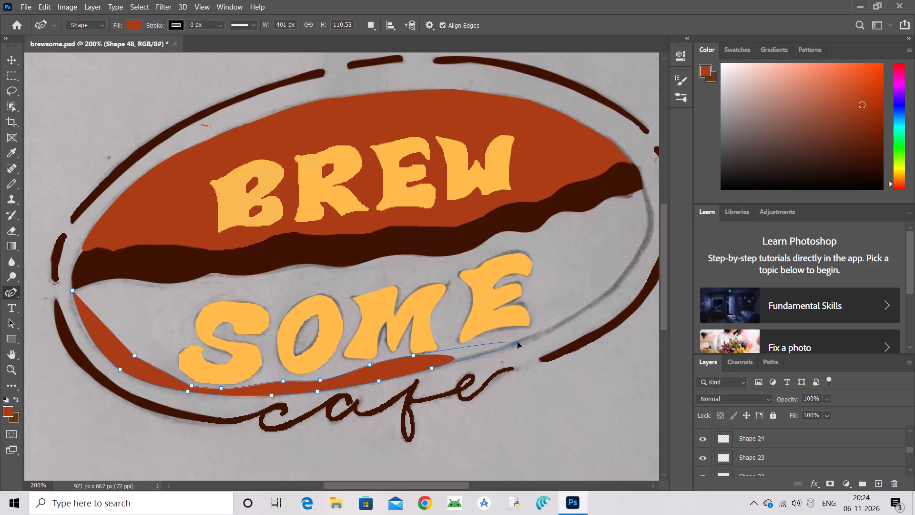
pyautogui.moveTo(518, 342); pyautogui.dragTo(518, 340)
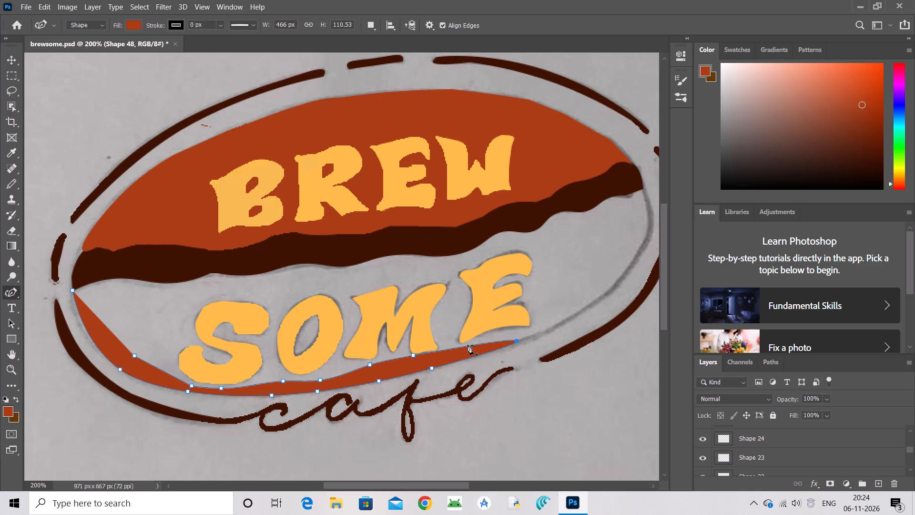
pyautogui.click(468, 345)
pyautogui.click(476, 356)
pyautogui.moveTo(514, 340); pyautogui.dragTo(540, 334)
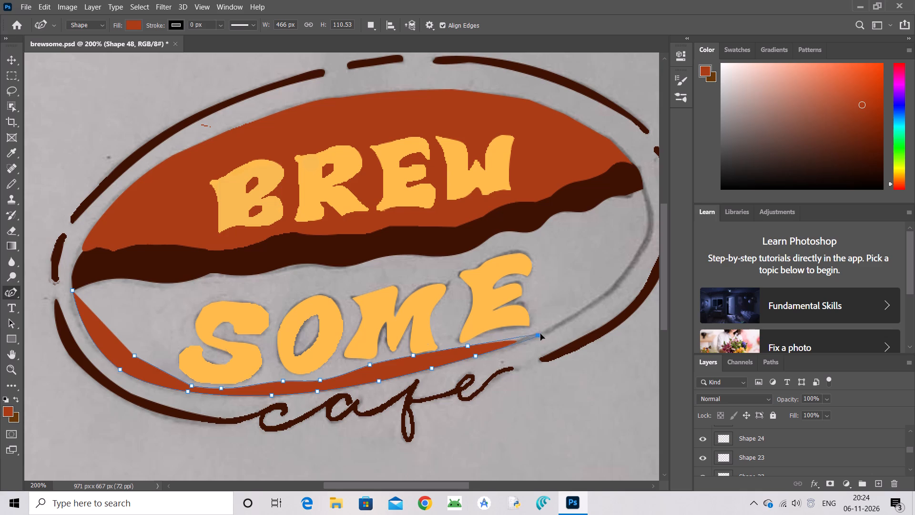
pyautogui.moveTo(540, 334); pyautogui.dragTo(565, 319)
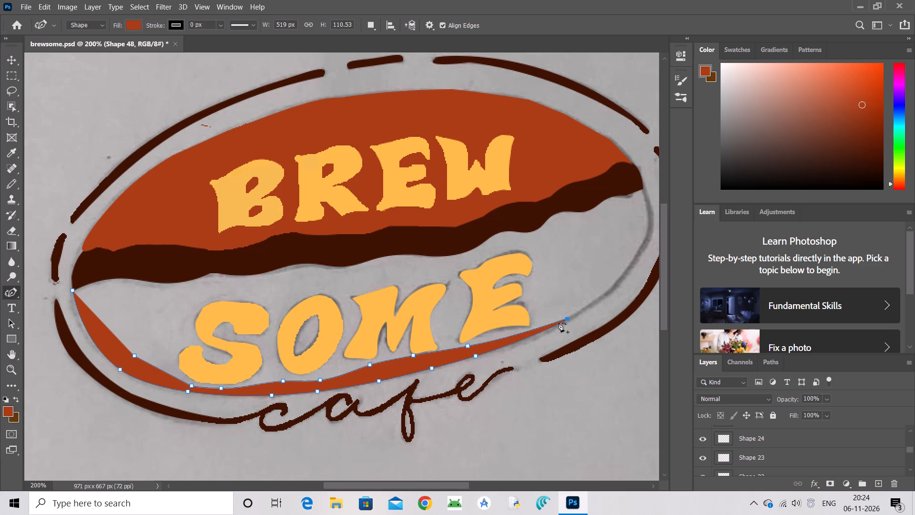
pyautogui.moveTo(529, 337); pyautogui.dragTo(531, 337)
pyautogui.moveTo(531, 337); pyautogui.dragTo(533, 337)
pyautogui.click(475, 357)
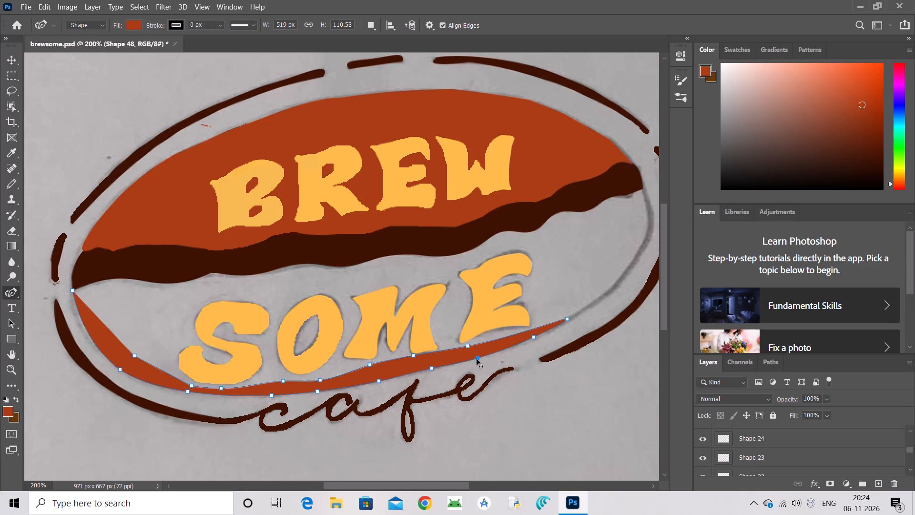
pyautogui.click(431, 369)
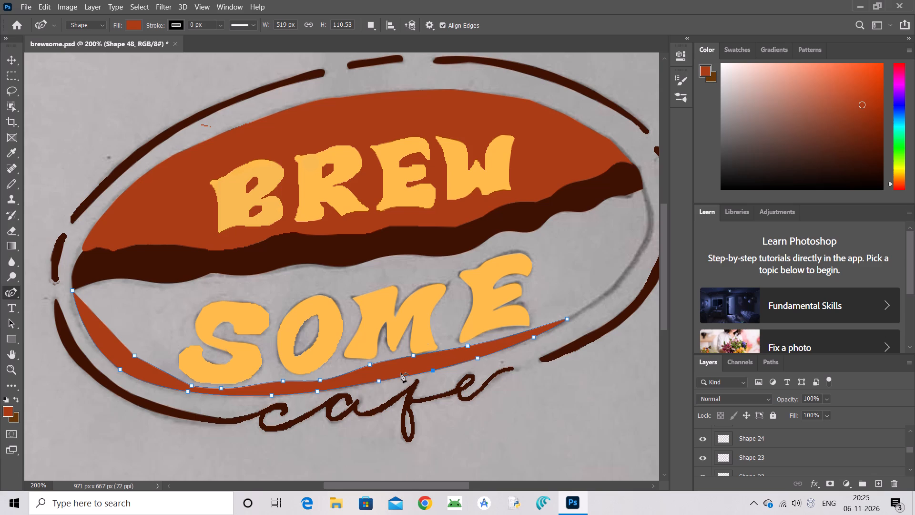
# Extend the rust-brown strip's tip along the sketched outline beyond SOME's E, about 568 px wide, thickening it with anchor points on both edges.
pyautogui.click(535, 328)
pyautogui.moveTo(566, 319); pyautogui.dragTo(573, 316)
pyautogui.moveTo(573, 316); pyautogui.dragTo(612, 288)
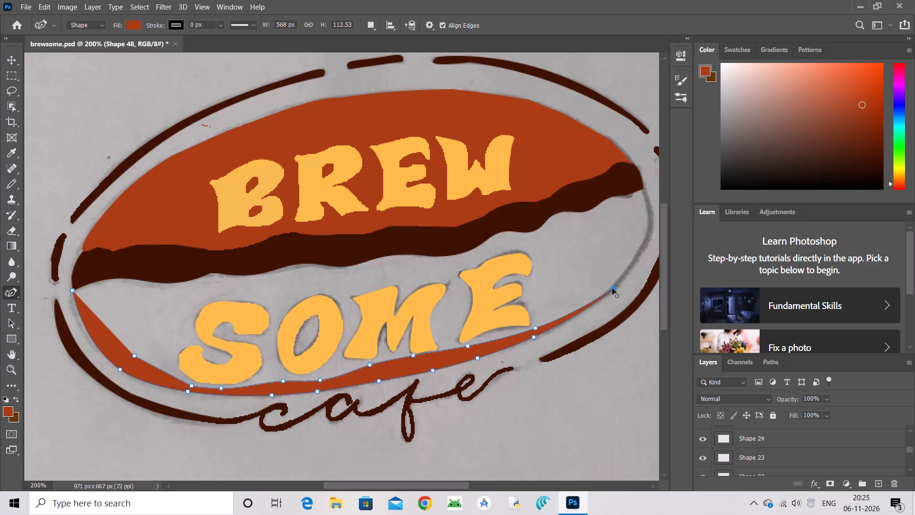
pyautogui.click(569, 312)
pyautogui.moveTo(569, 312); pyautogui.dragTo(567, 304)
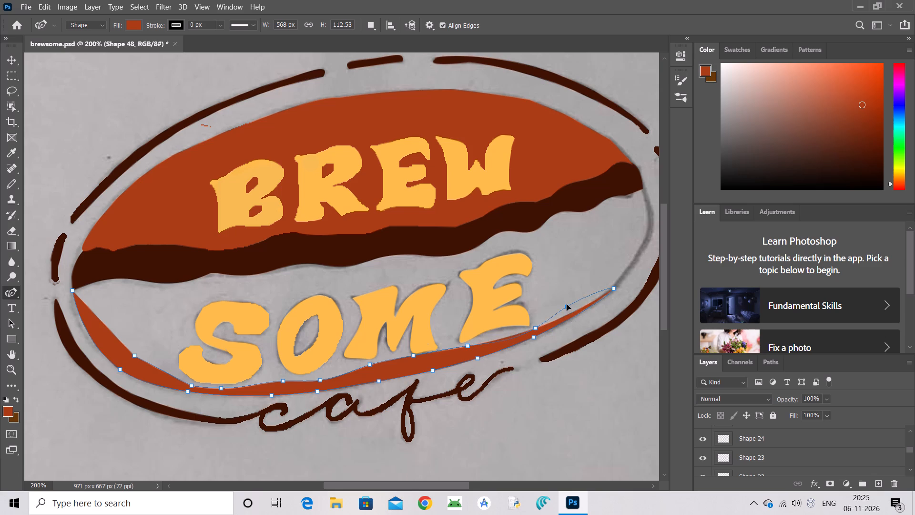
pyautogui.moveTo(567, 304); pyautogui.dragTo(564, 299)
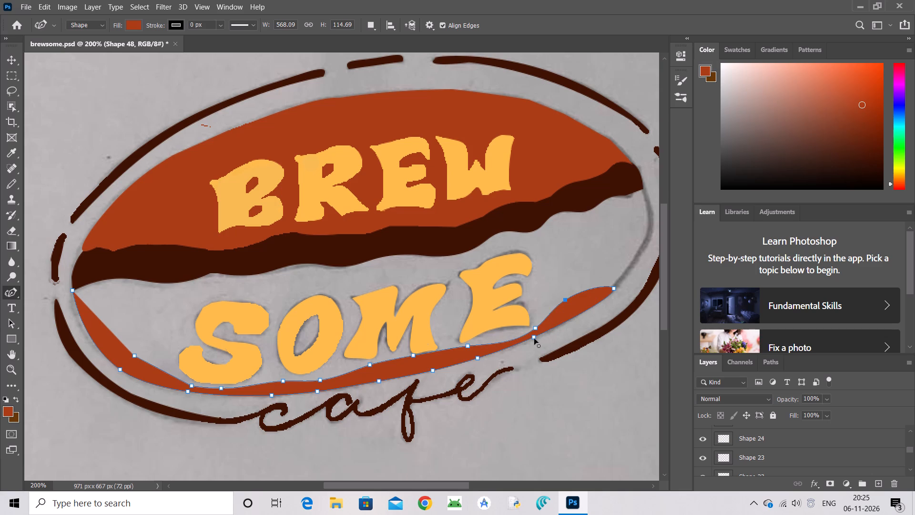
pyautogui.click(534, 339)
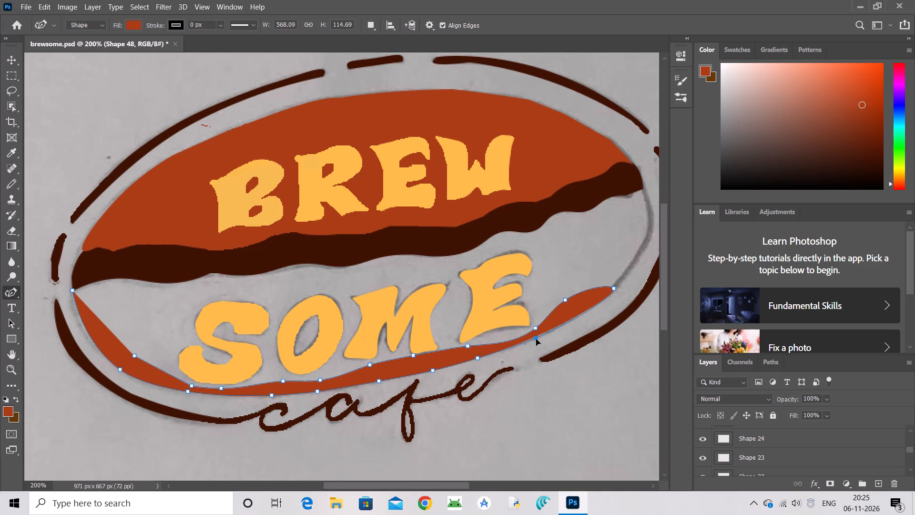
pyautogui.click(588, 311)
pyautogui.click(588, 311)
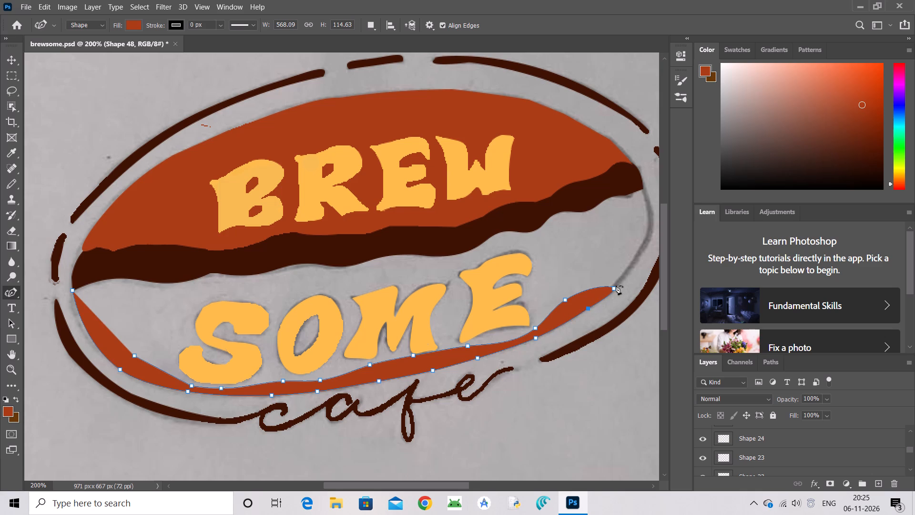
# Carry the strip's tip further up the sketched outline, about 592 px wide, and refine both edges with anchor points.
pyautogui.moveTo(613, 287); pyautogui.dragTo(624, 268)
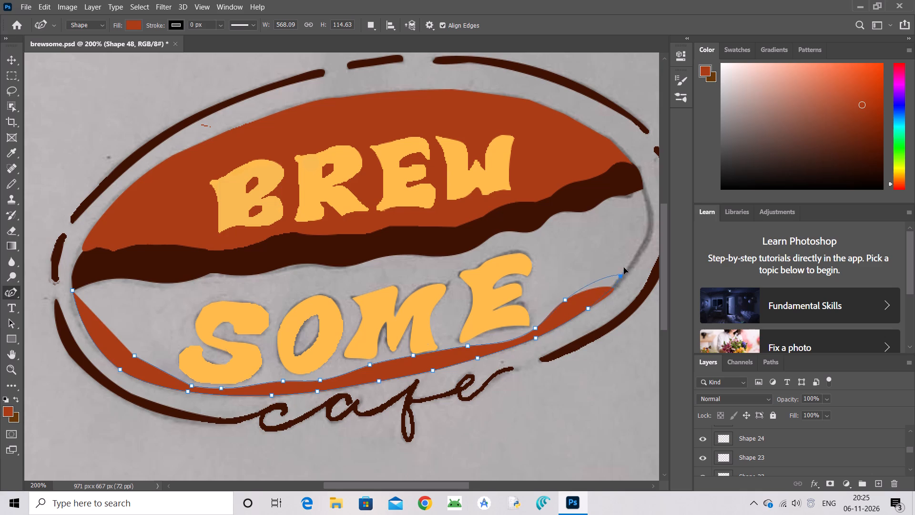
pyautogui.moveTo(624, 268); pyautogui.dragTo(636, 257)
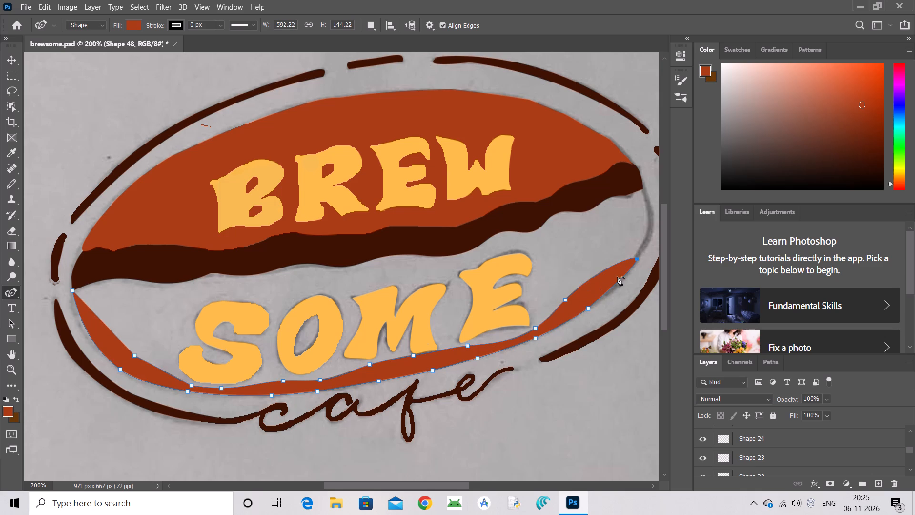
pyautogui.click(609, 289)
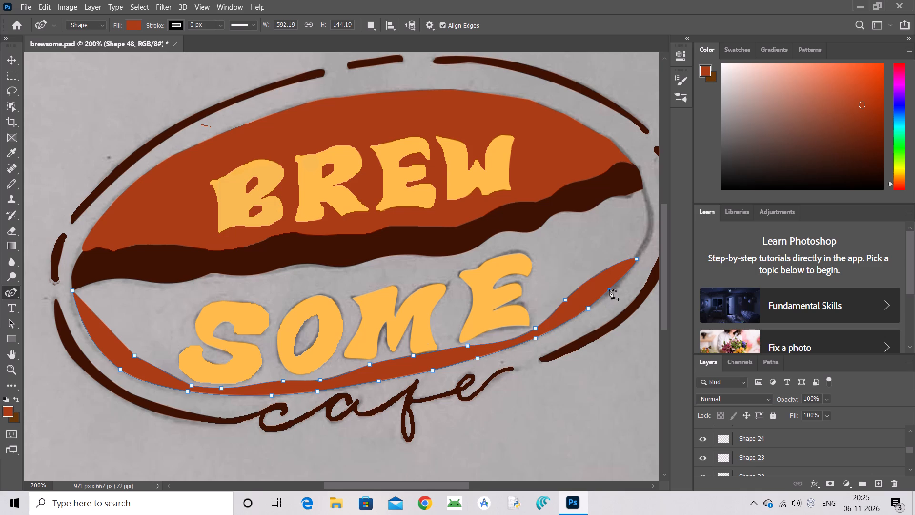
pyautogui.click(609, 289)
pyautogui.click(587, 309)
pyautogui.moveTo(587, 309); pyautogui.dragTo(583, 311)
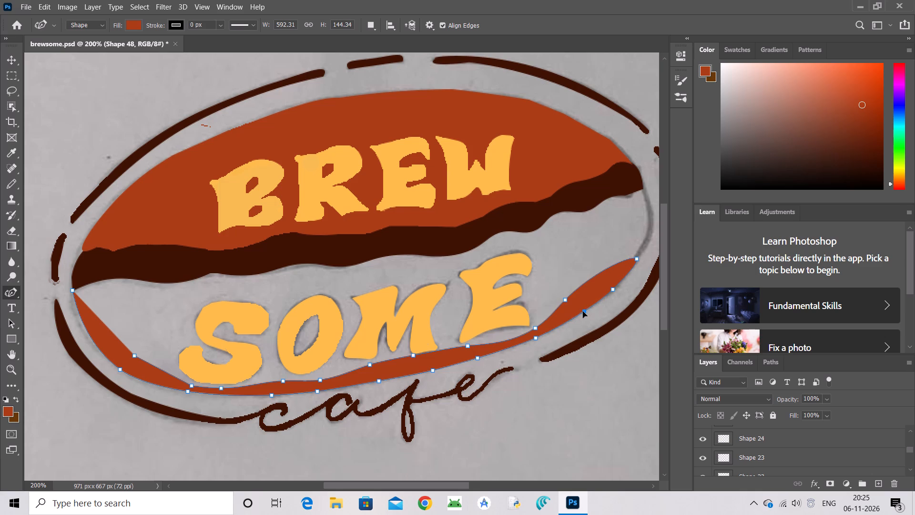
pyautogui.moveTo(583, 311); pyautogui.dragTo(579, 314)
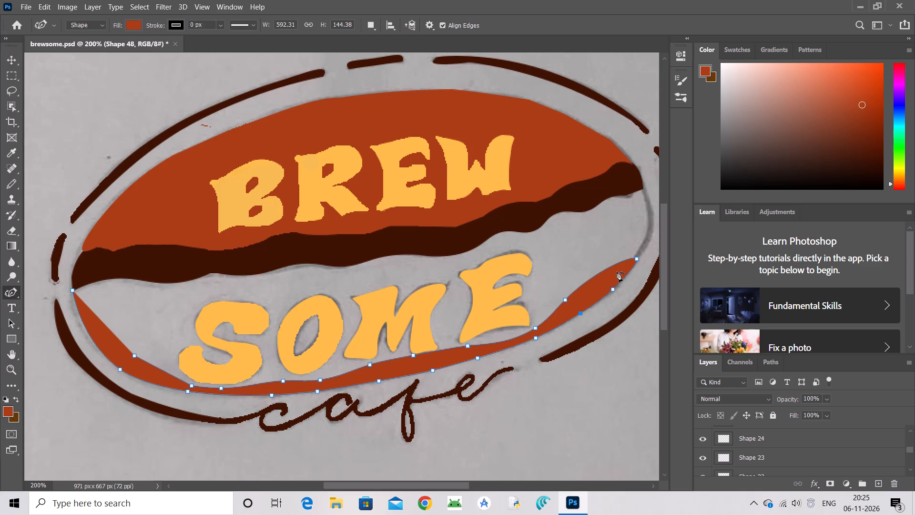
pyautogui.click(611, 267)
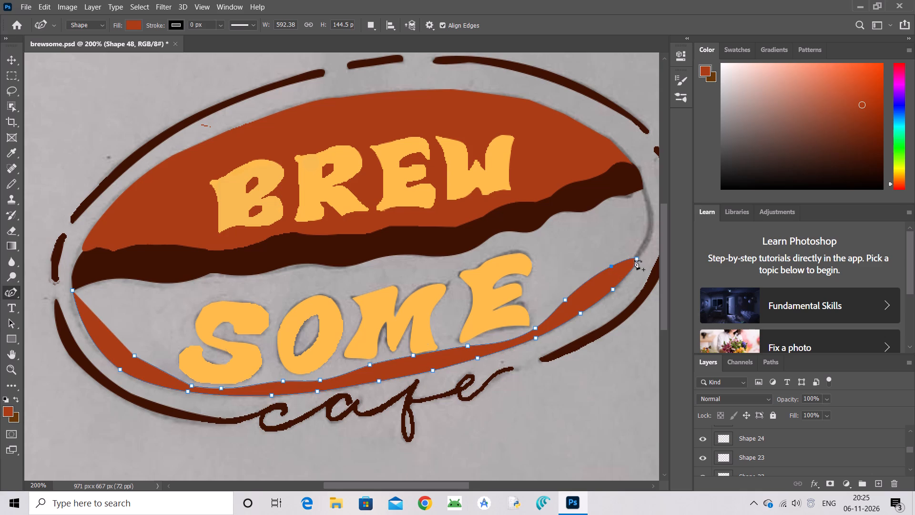
# Stretch the strip's tip to the bean's outermost curve, about 608 px wide, and add anchor points on both edges near it.
pyautogui.moveTo(637, 260); pyautogui.dragTo(652, 221)
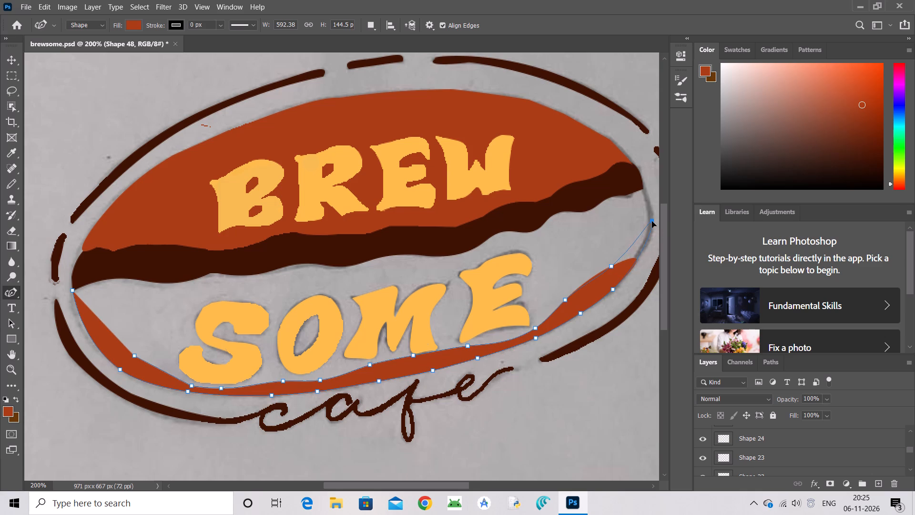
pyautogui.moveTo(652, 221); pyautogui.dragTo(652, 231)
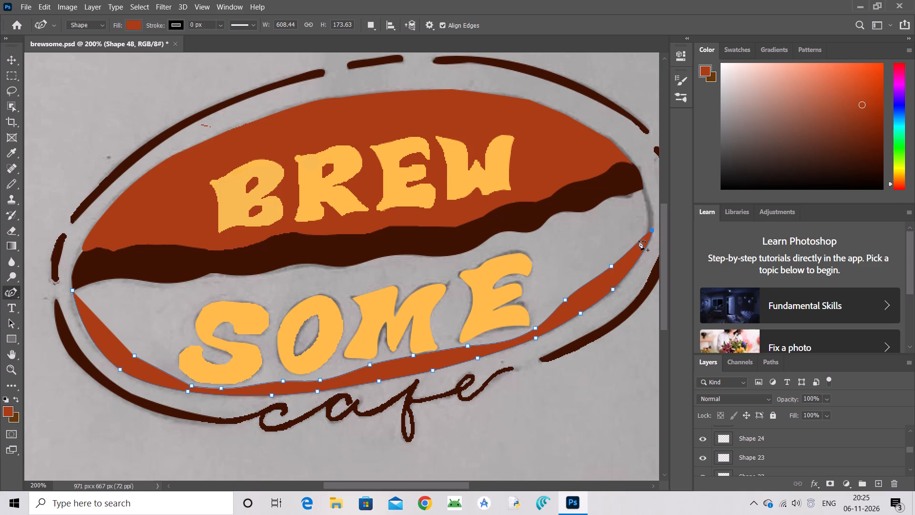
pyautogui.click(639, 240)
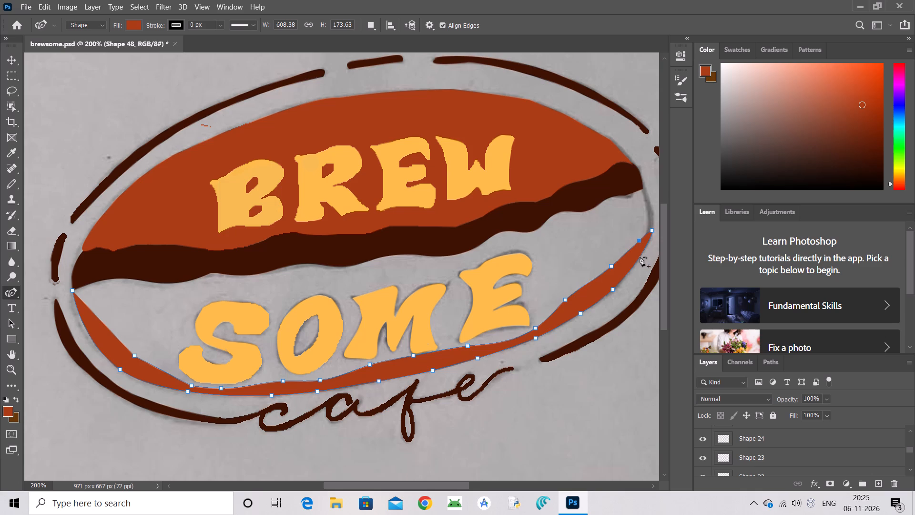
pyautogui.click(640, 257)
# Raise the strip's tip around the bean's end, making the shape about 194 px high, and fit both edges with anchor points.
pyautogui.moveTo(651, 231); pyautogui.dragTo(650, 222)
pyautogui.moveTo(650, 222); pyautogui.dragTo(651, 212)
pyautogui.click(648, 235)
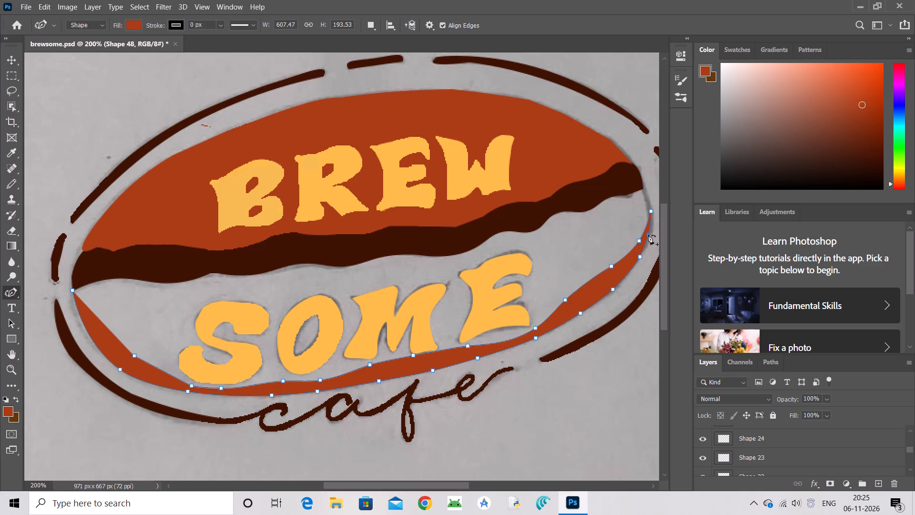
pyautogui.click(648, 235)
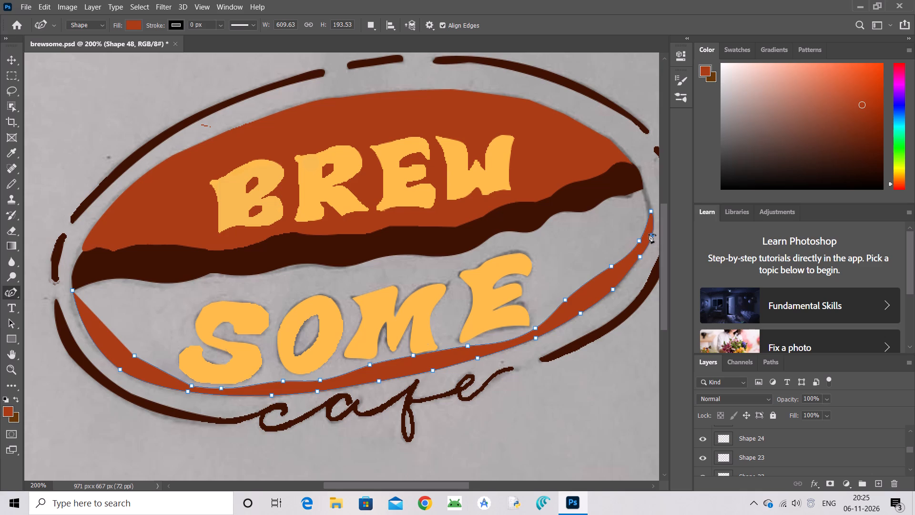
pyautogui.click(645, 228)
# Bring the strip's tip up to the dark wavy band's end, about 218 px high, bulging its inner edge inward and fitting its outer edge.
pyautogui.moveTo(651, 210); pyautogui.dragTo(645, 191)
pyautogui.moveTo(645, 191); pyautogui.dragTo(643, 188)
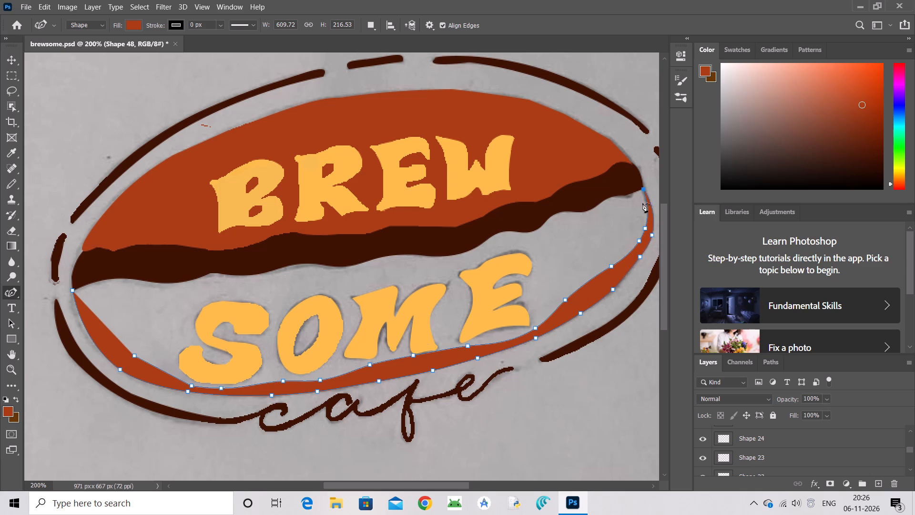
pyautogui.click(647, 205)
pyautogui.moveTo(647, 205); pyautogui.dragTo(624, 211)
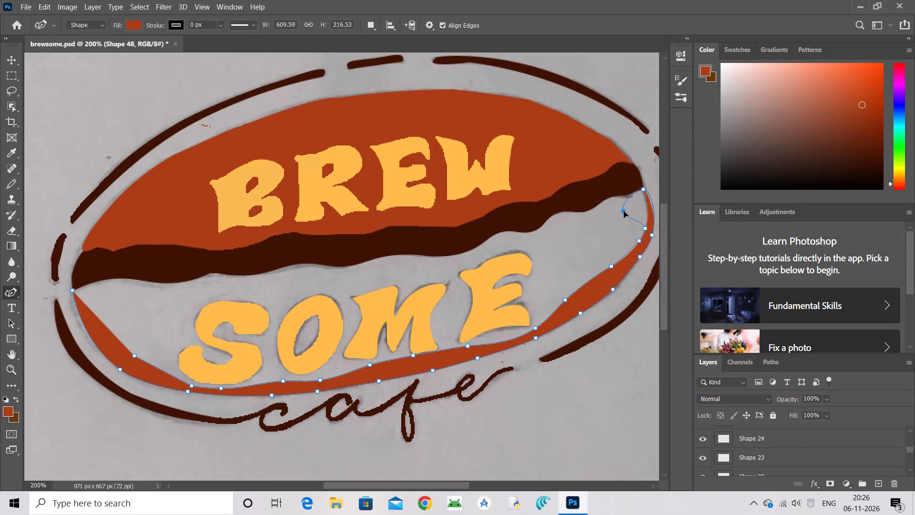
pyautogui.moveTo(624, 211); pyautogui.dragTo(626, 216)
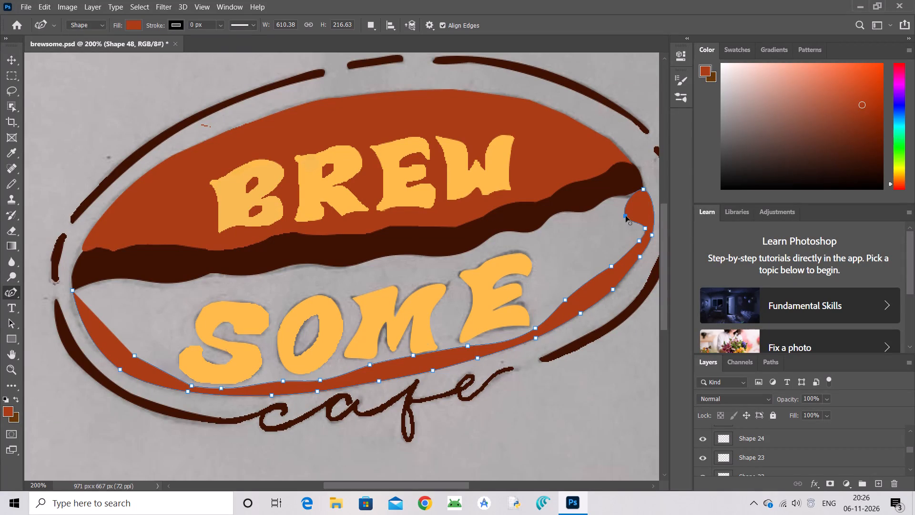
pyautogui.click(653, 208)
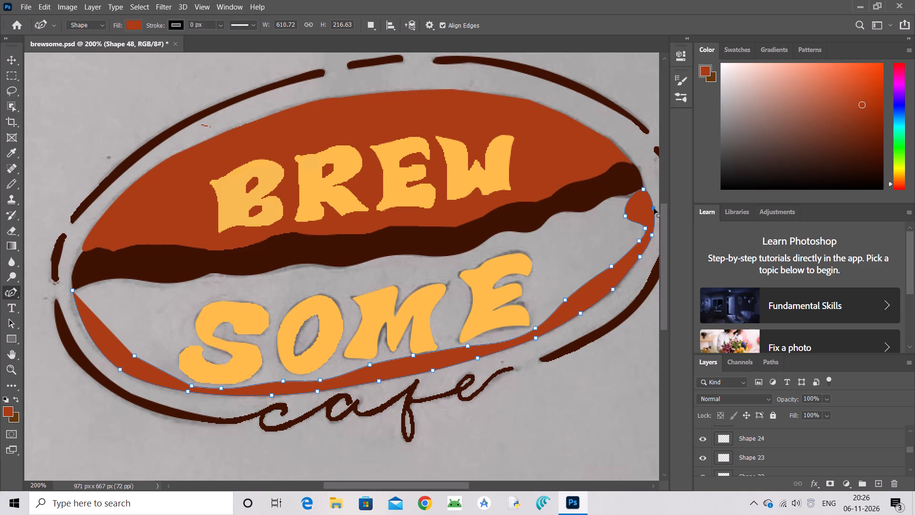
pyautogui.click(654, 208)
pyautogui.click(643, 189)
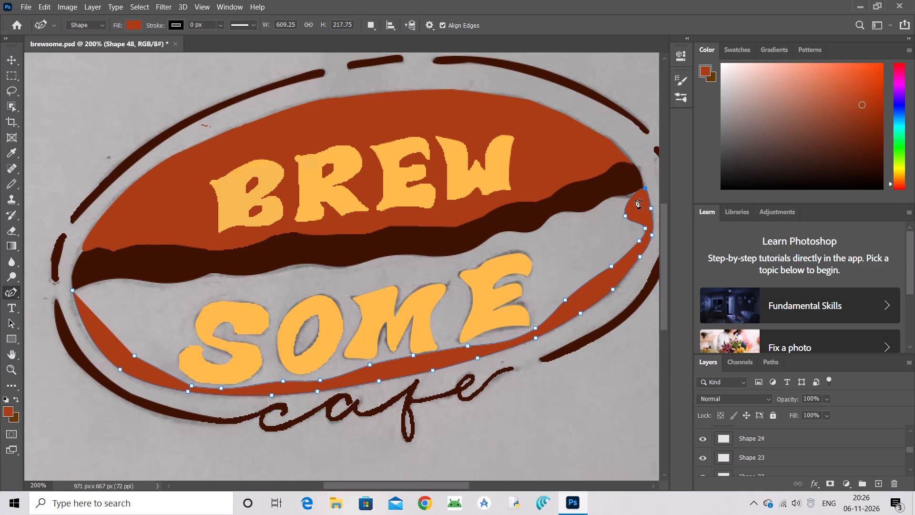
# Widen the shape inward beneath the dark wavy band's end and add anchor points fitting its top edge to the band's underside.
pyautogui.moveTo(627, 218); pyautogui.dragTo(603, 227)
pyautogui.moveTo(603, 227); pyautogui.dragTo(616, 230)
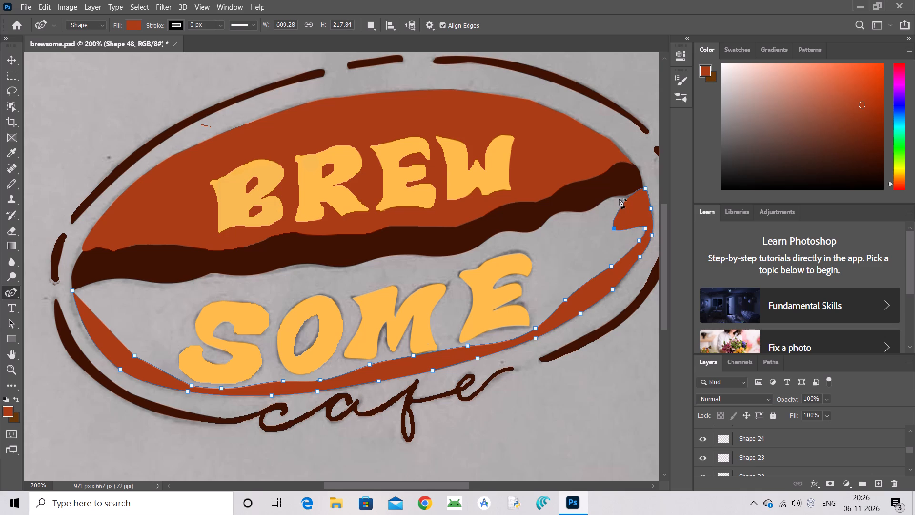
pyautogui.click(623, 205)
pyautogui.moveTo(624, 205); pyautogui.dragTo(636, 195)
pyautogui.moveTo(636, 195); pyautogui.dragTo(634, 194)
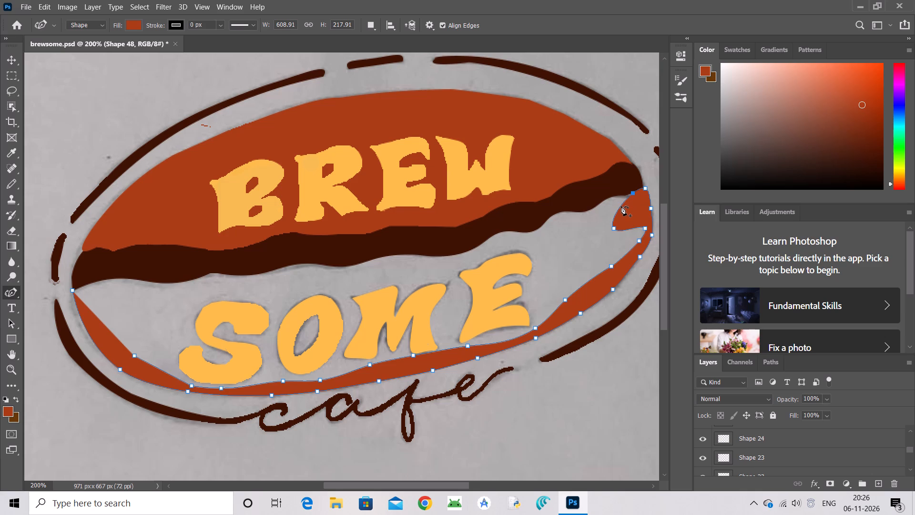
pyautogui.click(621, 206)
pyautogui.moveTo(621, 206); pyautogui.dragTo(613, 202)
pyautogui.moveTo(613, 202); pyautogui.dragTo(610, 203)
pyautogui.click(620, 196)
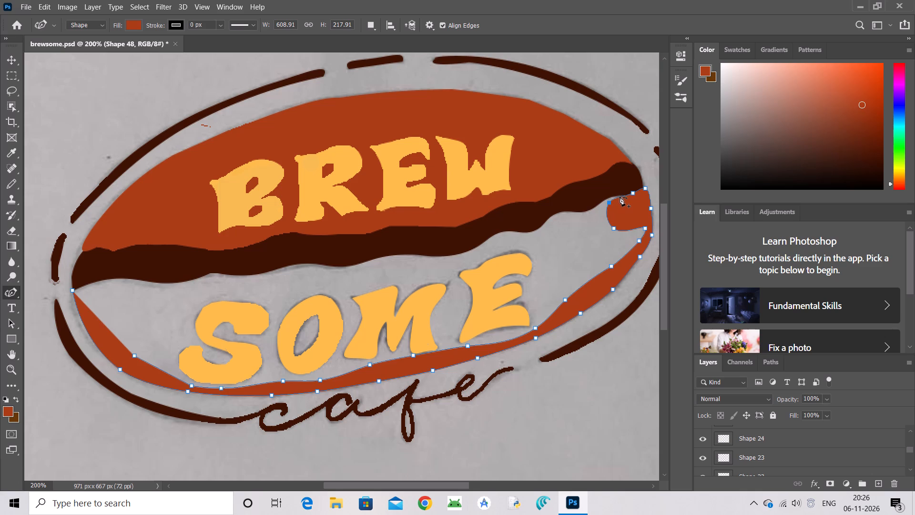
pyautogui.click(609, 201)
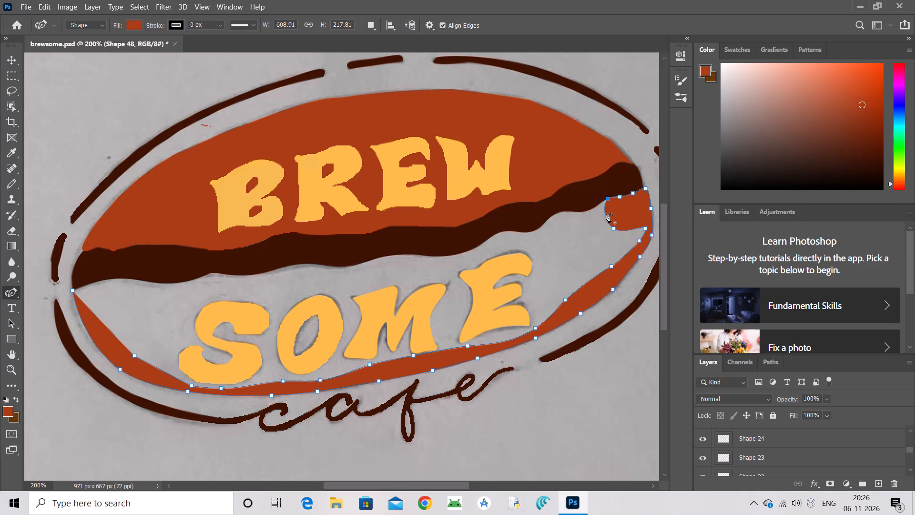
# Extend the fill further inward along the band, moving the inner-edge anchor points to close the gap and follow the band's underside.
pyautogui.click(606, 213)
pyautogui.moveTo(606, 213); pyautogui.dragTo(592, 216)
pyautogui.moveTo(592, 216); pyautogui.dragTo(594, 217)
pyautogui.moveTo(612, 265); pyautogui.dragTo(589, 244)
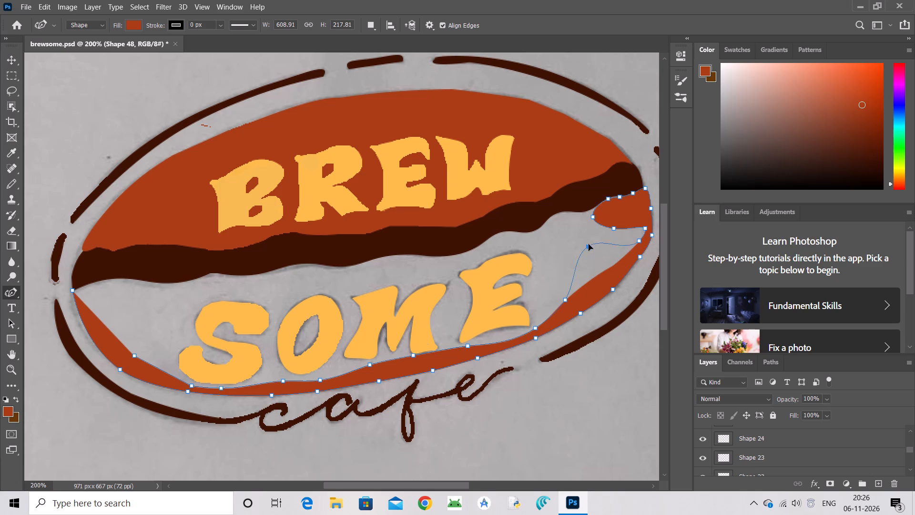
pyautogui.moveTo(589, 244); pyautogui.dragTo(585, 232)
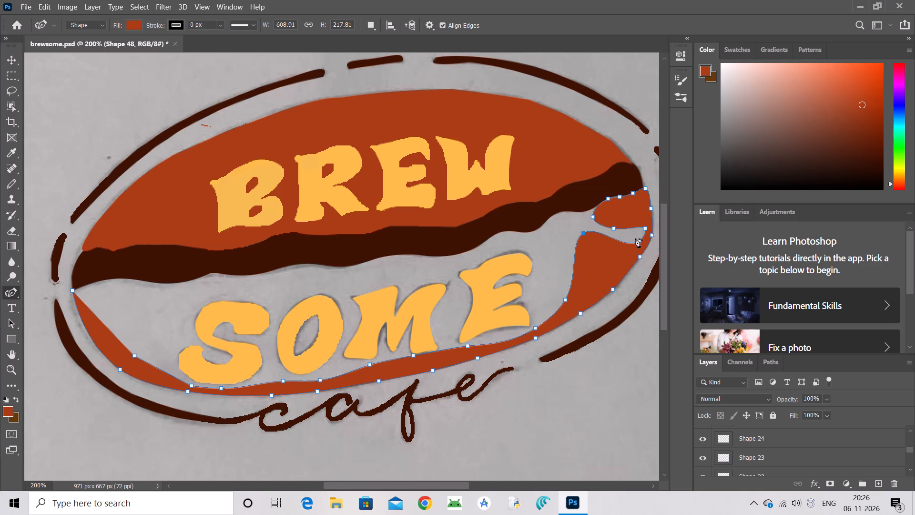
pyautogui.moveTo(640, 240); pyautogui.dragTo(579, 226)
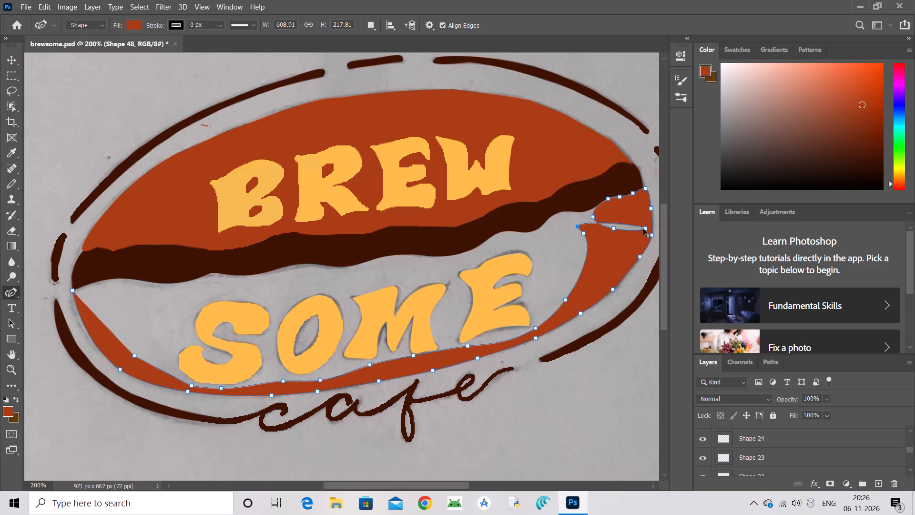
pyautogui.moveTo(645, 229); pyautogui.dragTo(576, 219)
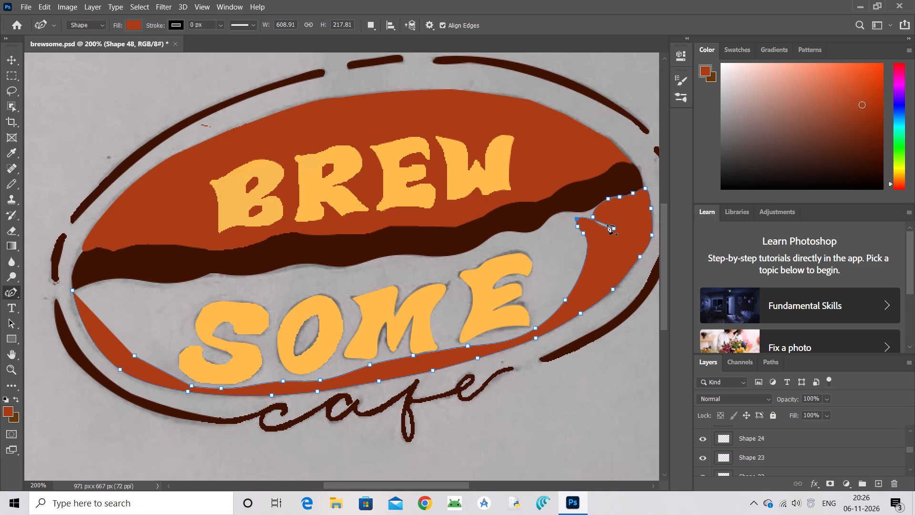
pyautogui.moveTo(613, 229); pyautogui.dragTo(577, 212)
pyautogui.moveTo(577, 212); pyautogui.dragTo(566, 213)
pyautogui.moveTo(593, 217); pyautogui.dragTo(593, 215)
pyautogui.moveTo(593, 215); pyautogui.dragTo(590, 210)
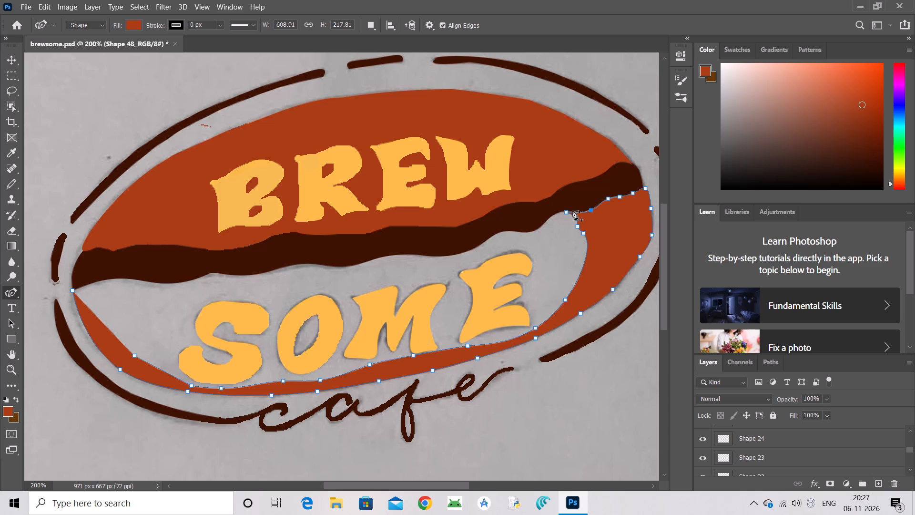
pyautogui.click(568, 212)
# Carry the fill along the band's underside to just above the E of SOME, reshaping its anchor points to the band's curve.
pyautogui.moveTo(578, 218); pyautogui.dragTo(551, 223)
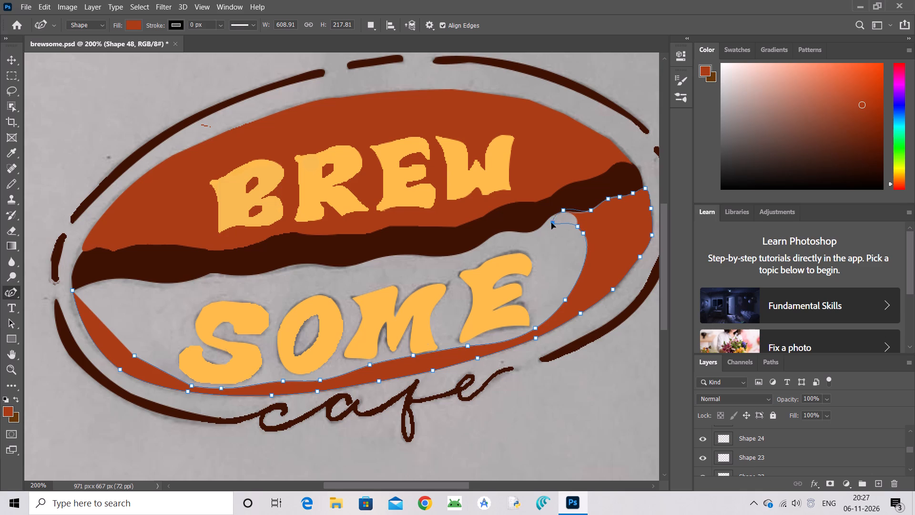
pyautogui.moveTo(551, 223); pyautogui.dragTo(544, 227)
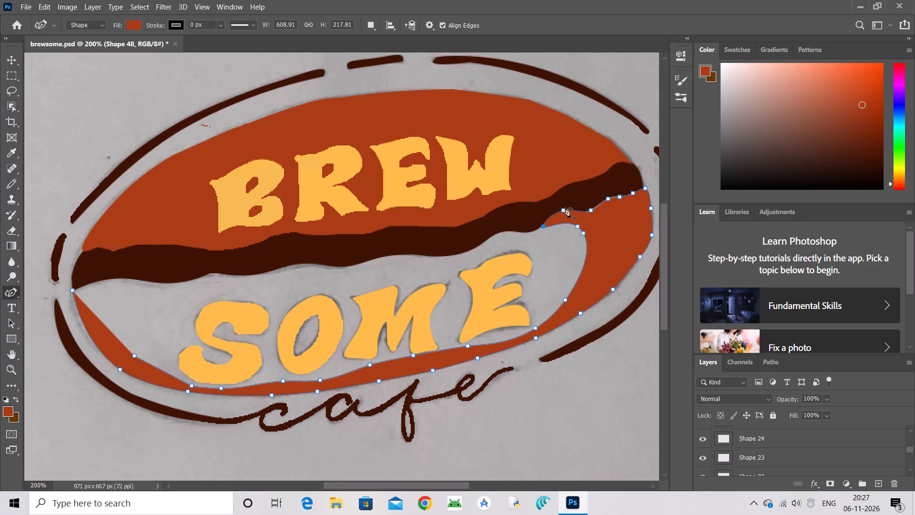
pyautogui.click(565, 210)
pyautogui.moveTo(579, 227); pyautogui.dragTo(548, 235)
pyautogui.moveTo(548, 235); pyautogui.dragTo(537, 240)
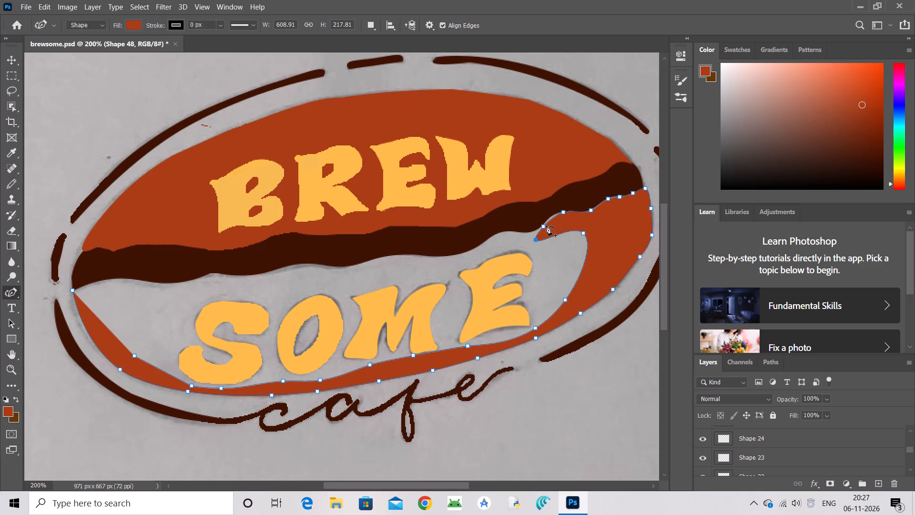
pyautogui.moveTo(546, 226); pyautogui.dragTo(548, 223)
pyautogui.moveTo(548, 223); pyautogui.dragTo(552, 217)
pyautogui.moveTo(552, 217); pyautogui.dragTo(552, 216)
pyautogui.moveTo(552, 216); pyautogui.dragTo(552, 216)
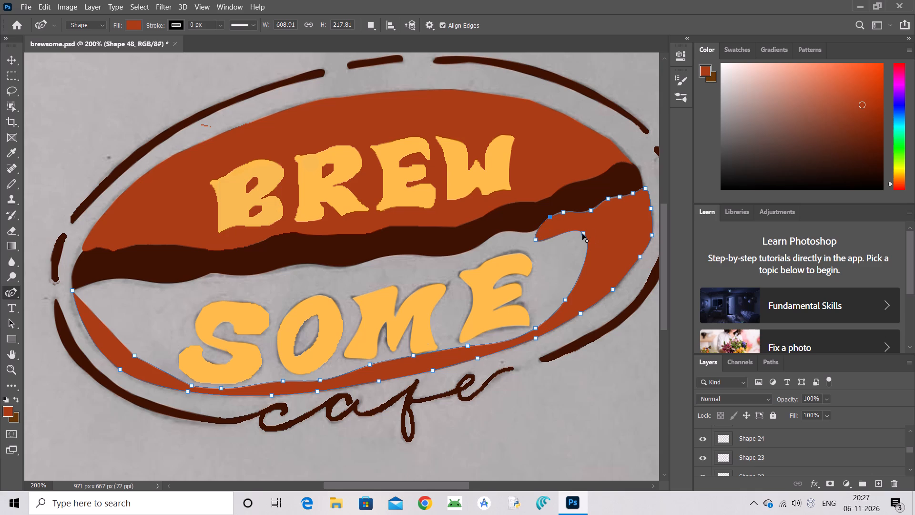
# Pull the inner edge over to the outer side of the E in SOME and fit it to the letter with an added anchor point.
pyautogui.moveTo(582, 234); pyautogui.dragTo(539, 258)
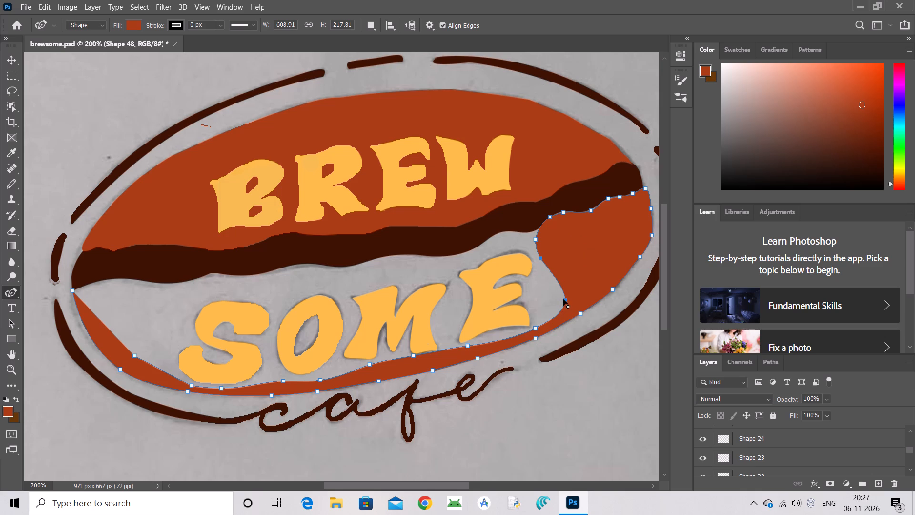
pyautogui.moveTo(563, 299); pyautogui.dragTo(525, 295)
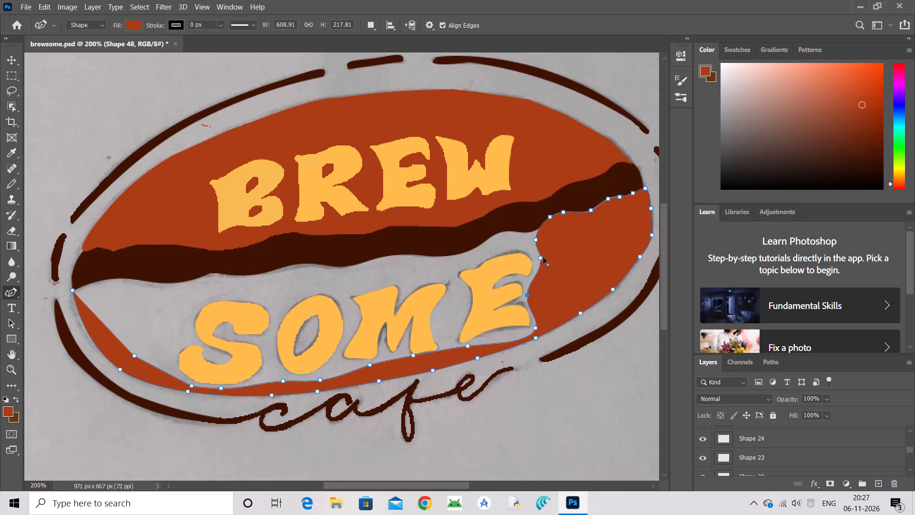
pyautogui.moveTo(540, 257); pyautogui.dragTo(535, 257)
pyautogui.moveTo(535, 257); pyautogui.dragTo(534, 257)
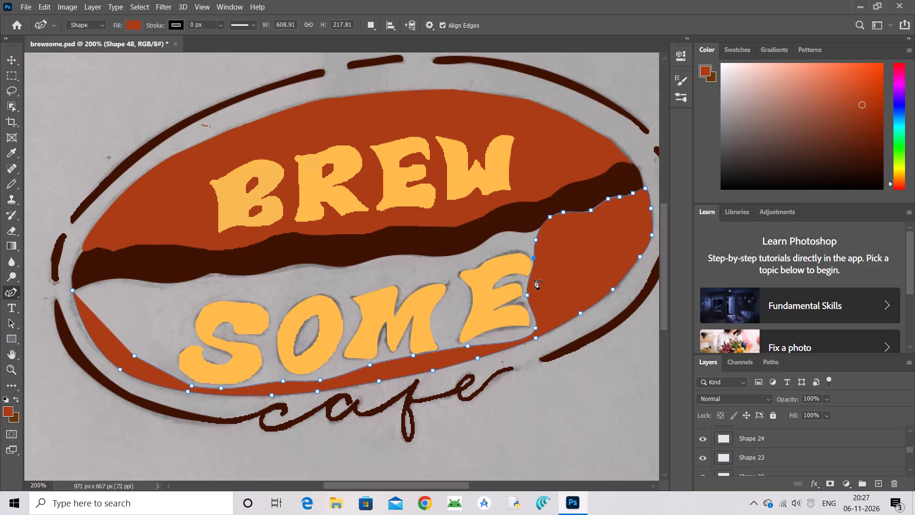
pyautogui.click(528, 283)
pyautogui.moveTo(528, 283); pyautogui.dragTo(533, 273)
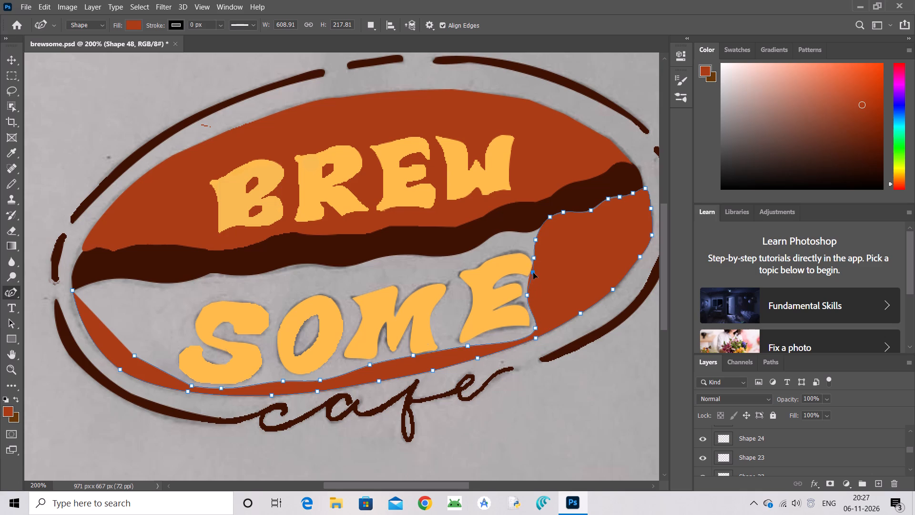
pyautogui.moveTo(533, 273); pyautogui.dragTo(534, 271)
pyautogui.click(533, 272)
# Extend the rust-brown fill over the top arm of the E in SOME, adding anchor points at its upper corner and beneath the band.
pyautogui.moveTo(533, 256); pyautogui.dragTo(532, 251)
pyautogui.moveTo(532, 251); pyautogui.dragTo(534, 251)
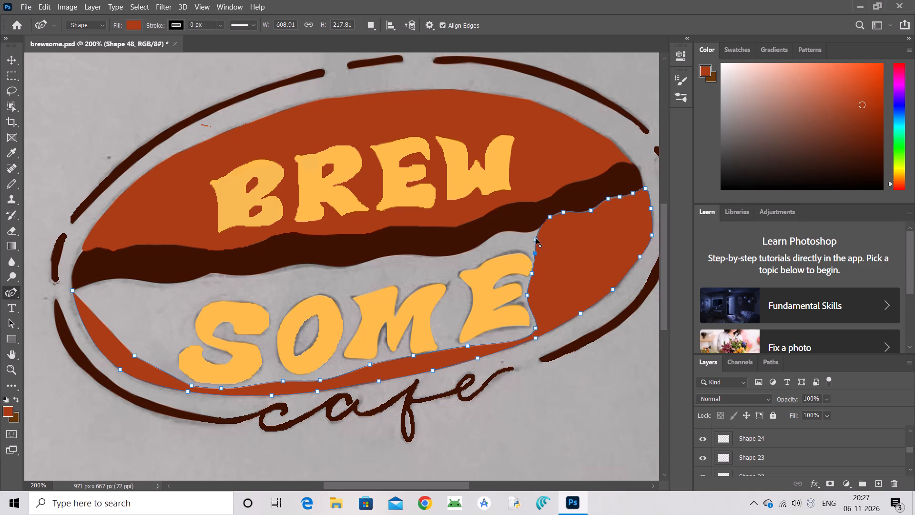
pyautogui.moveTo(536, 238); pyautogui.dragTo(535, 252)
pyautogui.moveTo(535, 252); pyautogui.dragTo(534, 252)
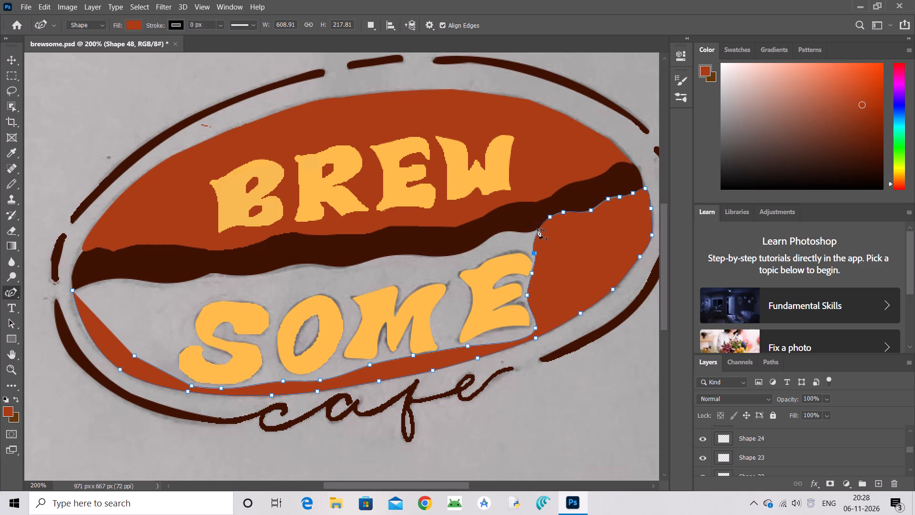
pyautogui.click(538, 231)
pyautogui.moveTo(533, 253); pyautogui.dragTo(499, 255)
pyautogui.moveTo(499, 255); pyautogui.dragTo(498, 255)
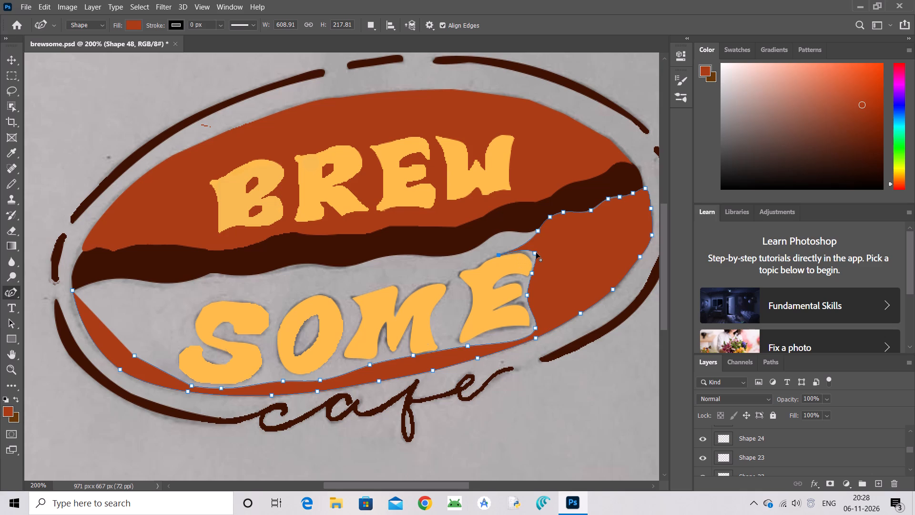
pyautogui.click(536, 253)
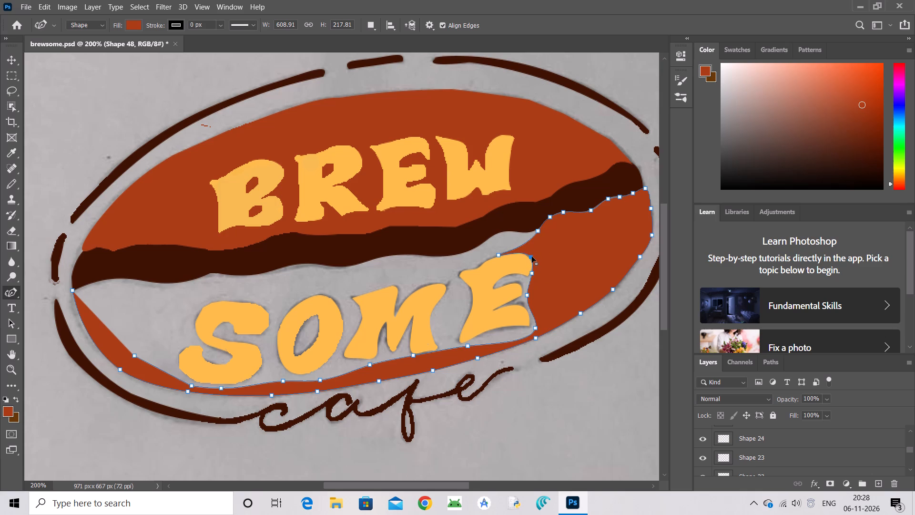
pyautogui.click(532, 257)
# Fit the fill's edge to the tip of the E's top arm and pull it into the notch just below.
pyautogui.click(532, 273)
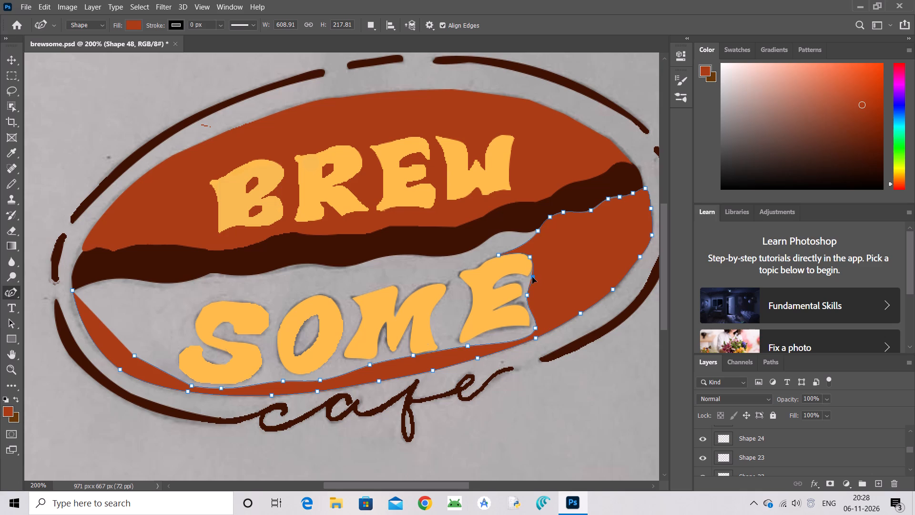
pyautogui.click(533, 274)
pyautogui.moveTo(528, 296); pyautogui.dragTo(525, 283)
pyautogui.moveTo(525, 283); pyautogui.dragTo(524, 281)
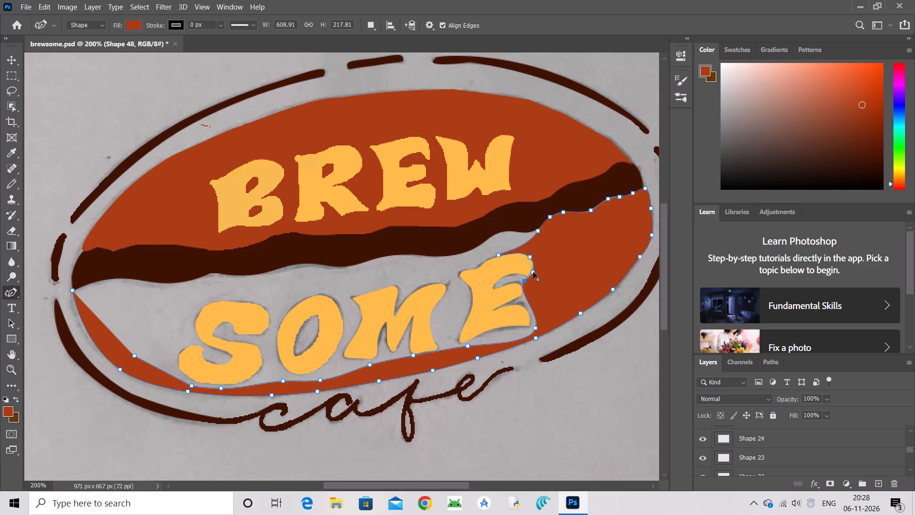
pyautogui.click(532, 272)
# Add an anchor point above the E and pull it up to the dark band's underside, adjusting the neighbouring points.
pyautogui.click(518, 247)
pyautogui.moveTo(518, 247); pyautogui.dragTo(507, 234)
pyautogui.moveTo(507, 234); pyautogui.dragTo(505, 233)
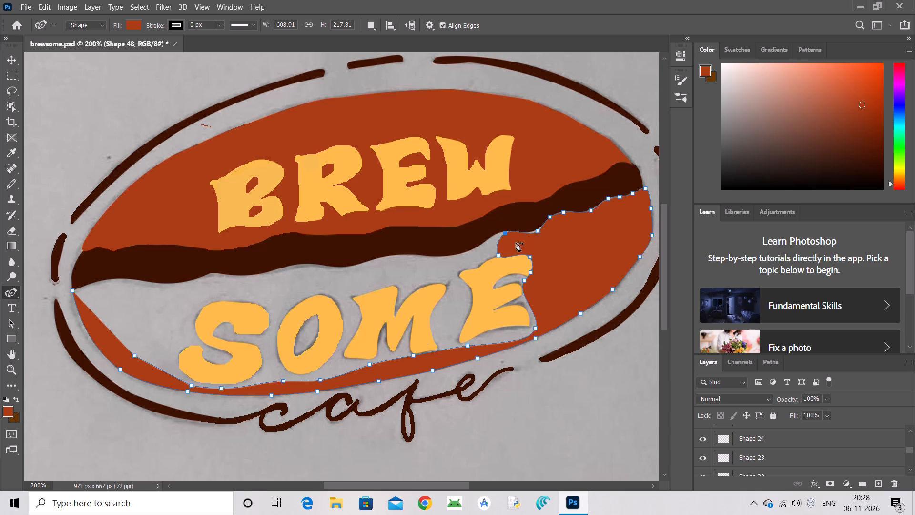
pyautogui.click(499, 255)
pyautogui.click(539, 232)
# Extend the fill further between the band and the E with another anchor point, refining the points around the gap.
pyautogui.click(499, 242)
pyautogui.moveTo(499, 242); pyautogui.dragTo(492, 239)
pyautogui.moveTo(492, 239); pyautogui.dragTo(483, 246)
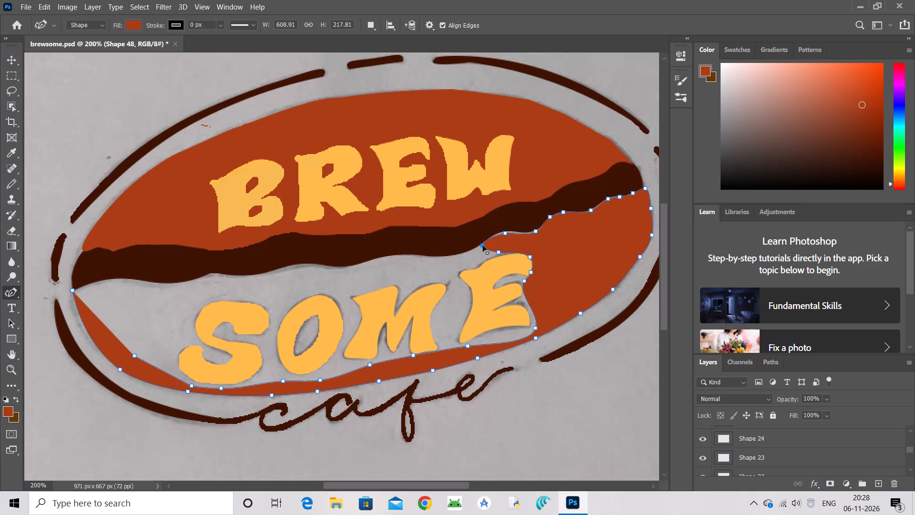
pyautogui.click(504, 233)
pyautogui.click(536, 231)
pyautogui.click(498, 251)
pyautogui.click(482, 245)
# Pull the fill's inner edge at the bean's opposite end over to the S in SOME, adding an anchor point at its outer notch.
pyautogui.moveTo(135, 353); pyautogui.dragTo(154, 331)
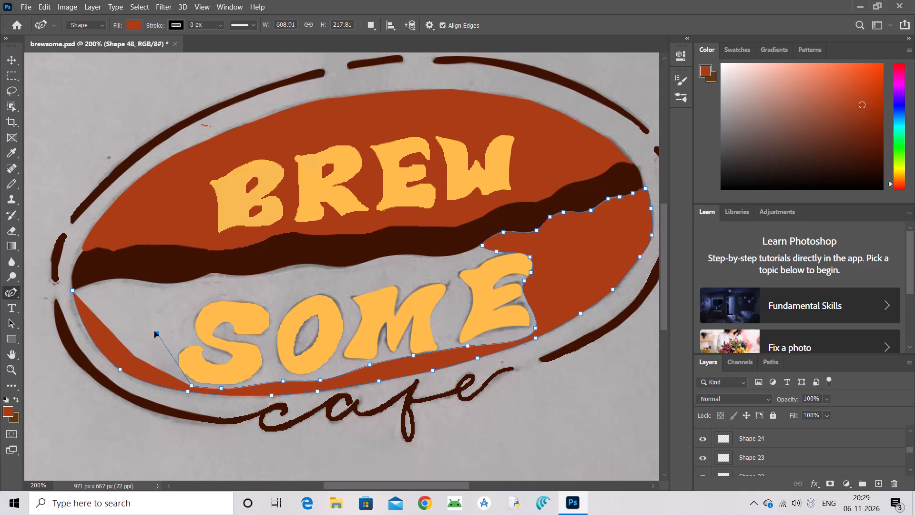
pyautogui.moveTo(154, 331); pyautogui.dragTo(153, 333)
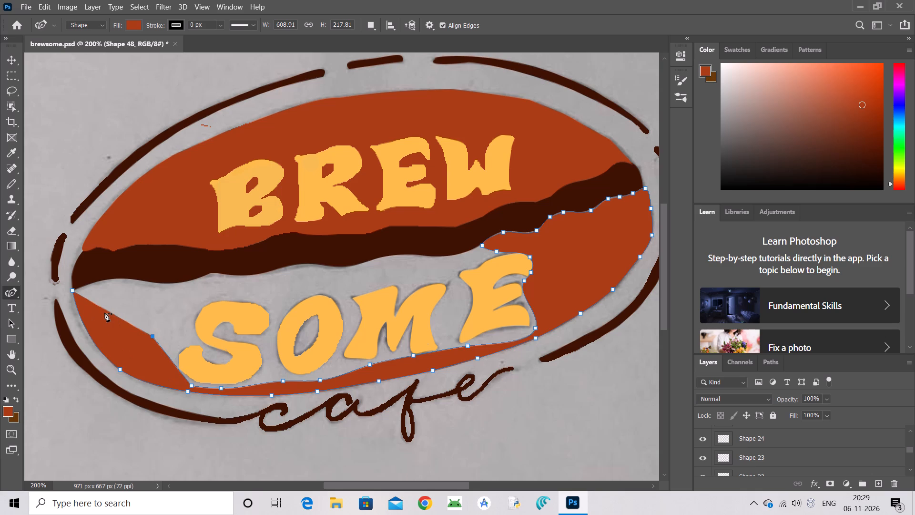
pyautogui.click(105, 310)
pyautogui.moveTo(105, 310); pyautogui.dragTo(155, 302)
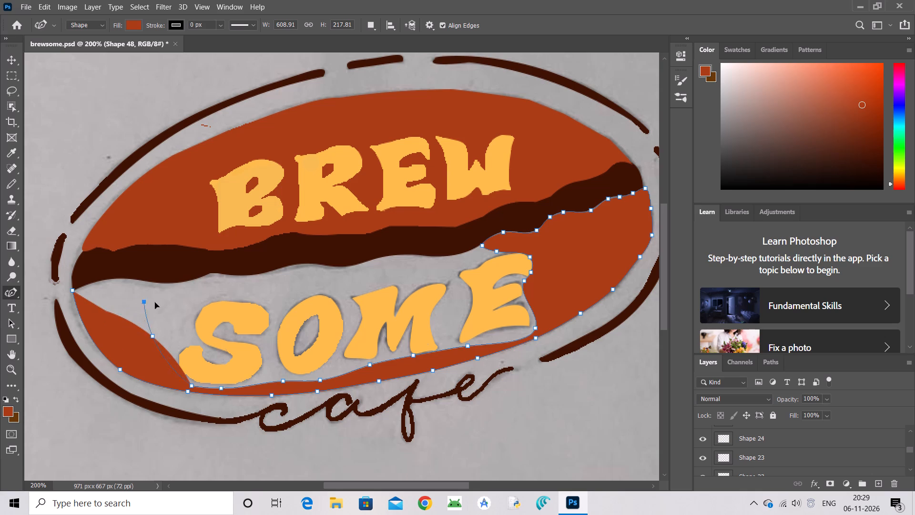
pyautogui.moveTo(155, 302); pyautogui.dragTo(196, 344)
pyautogui.moveTo(196, 344); pyautogui.dragTo(196, 343)
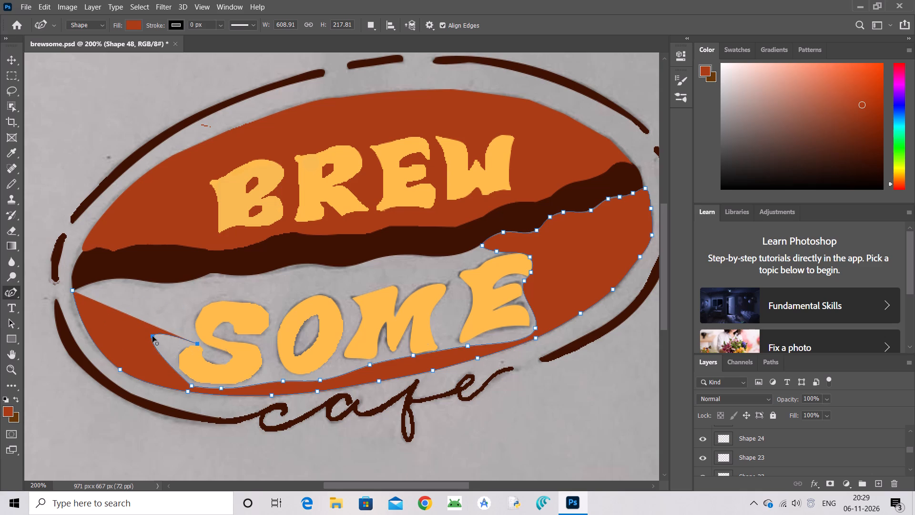
pyautogui.moveTo(152, 336); pyautogui.dragTo(182, 350)
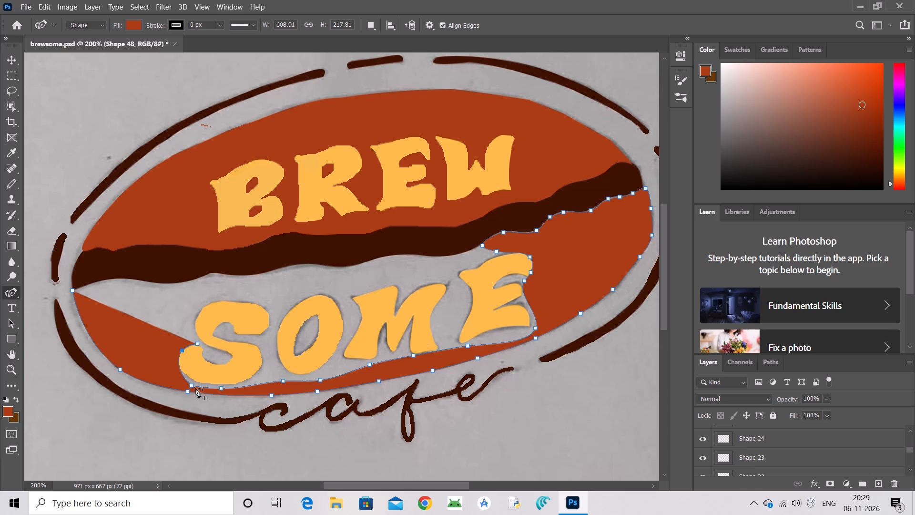
# Move the anchor points beneath the S so the fill's edge follows the letter's rounded lower curve.
pyautogui.moveTo(193, 386); pyautogui.dragTo(191, 380)
pyautogui.moveTo(191, 380); pyautogui.dragTo(185, 376)
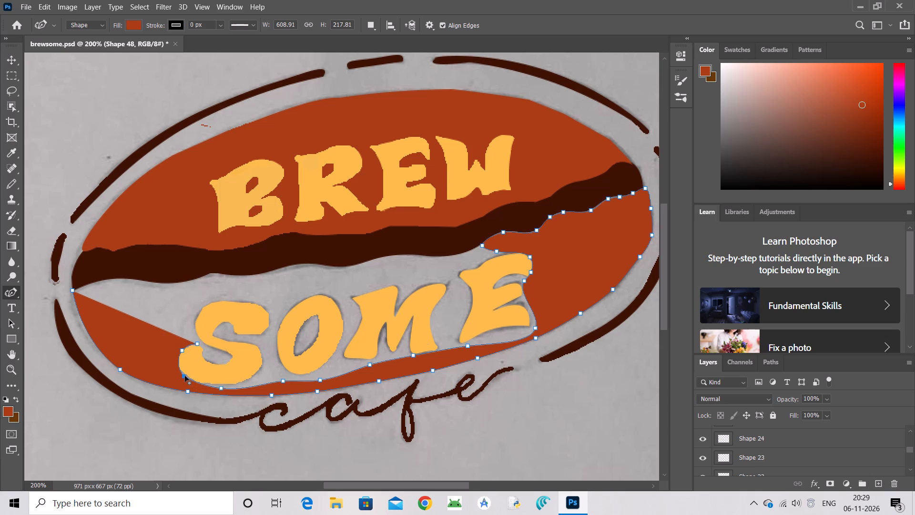
pyautogui.click(185, 376)
pyautogui.moveTo(221, 389); pyautogui.dragTo(213, 386)
pyautogui.moveTo(213, 386); pyautogui.dragTo(212, 386)
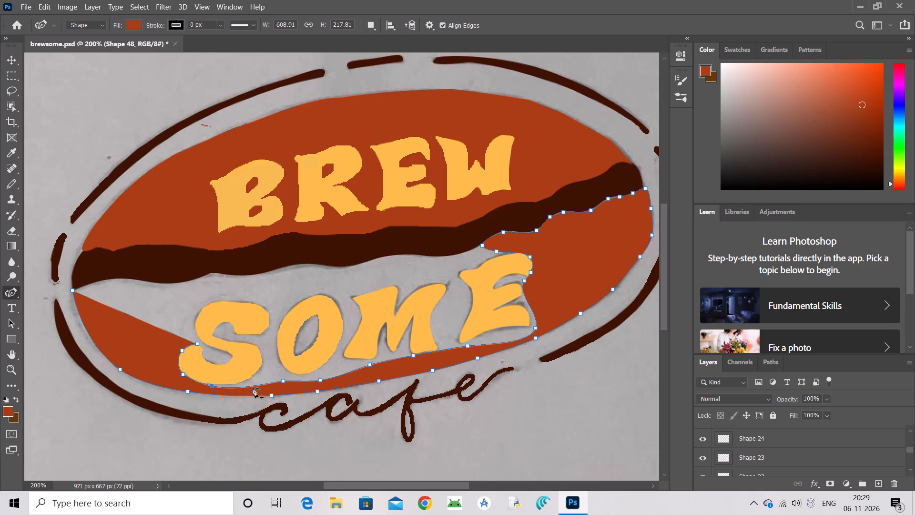
# Add an anchor point beside the S's lower curve and raise the edge into the gap between the S and O.
pyautogui.click(252, 384)
pyautogui.moveTo(252, 384); pyautogui.dragTo(251, 380)
pyautogui.moveTo(251, 380); pyautogui.dragTo(251, 379)
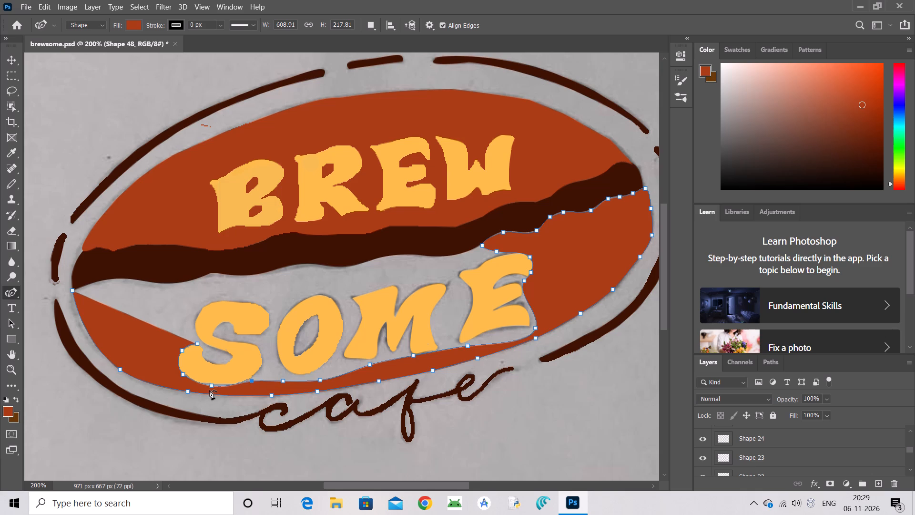
pyautogui.click(212, 386)
pyautogui.moveTo(283, 383); pyautogui.dragTo(278, 370)
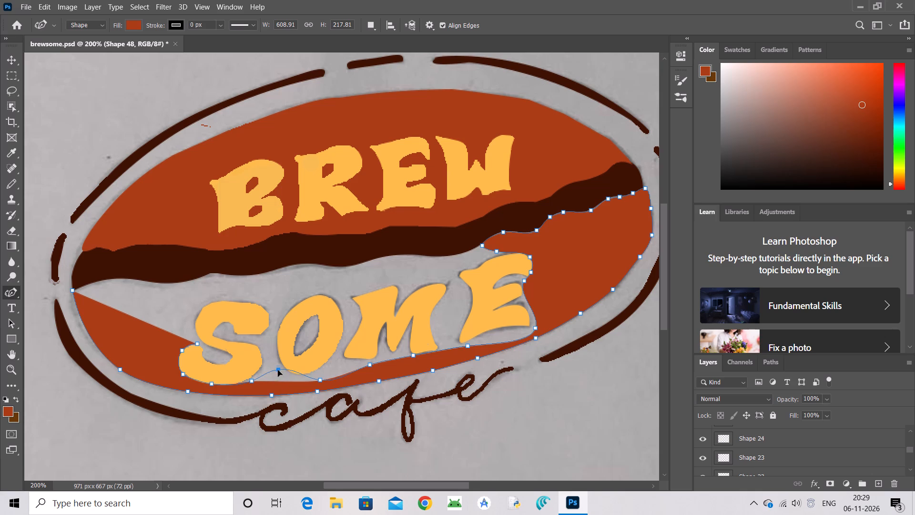
pyautogui.moveTo(278, 370); pyautogui.dragTo(271, 376)
# Fit the fill's edge to the undersides of the O and M by moving anchor points and adding one beneath the O.
pyautogui.click(320, 379)
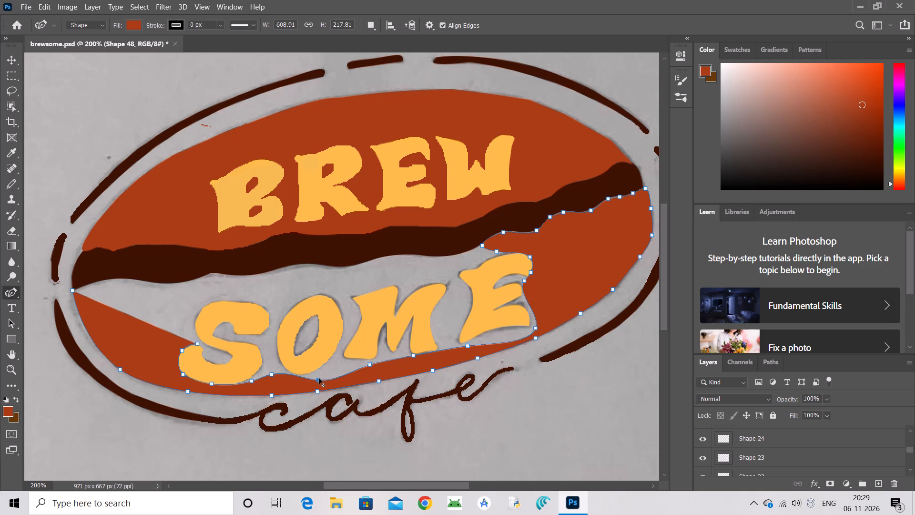
pyautogui.moveTo(318, 380); pyautogui.dragTo(300, 377)
pyautogui.moveTo(300, 377); pyautogui.dragTo(298, 374)
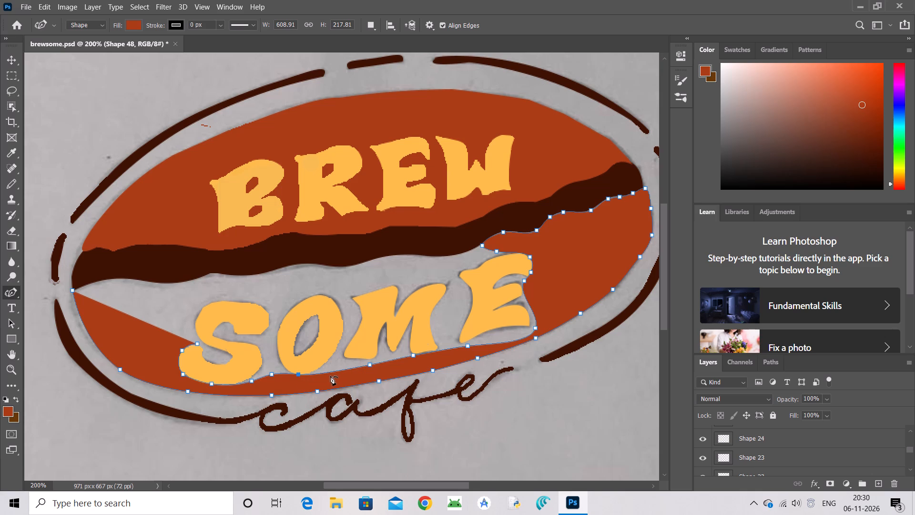
pyautogui.click(335, 371)
pyautogui.moveTo(335, 371); pyautogui.dragTo(333, 362)
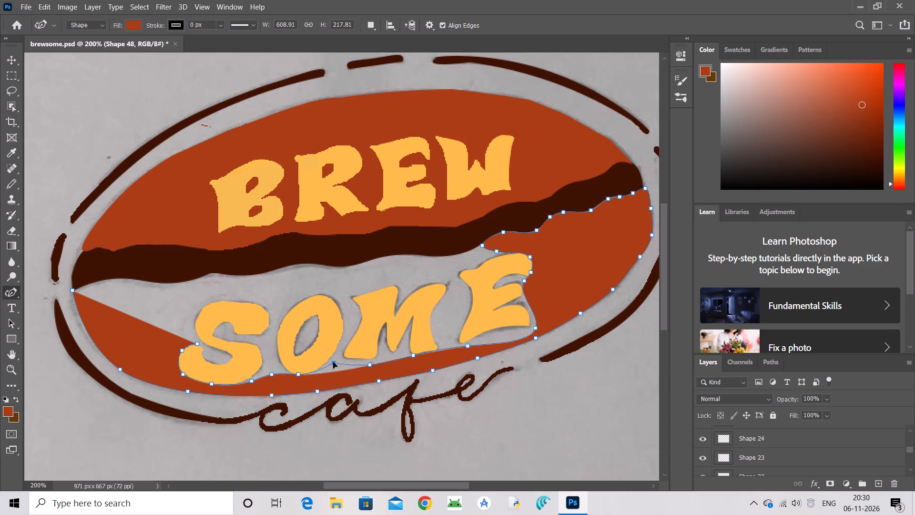
pyautogui.moveTo(333, 362); pyautogui.dragTo(328, 363)
pyautogui.moveTo(328, 363); pyautogui.dragTo(323, 368)
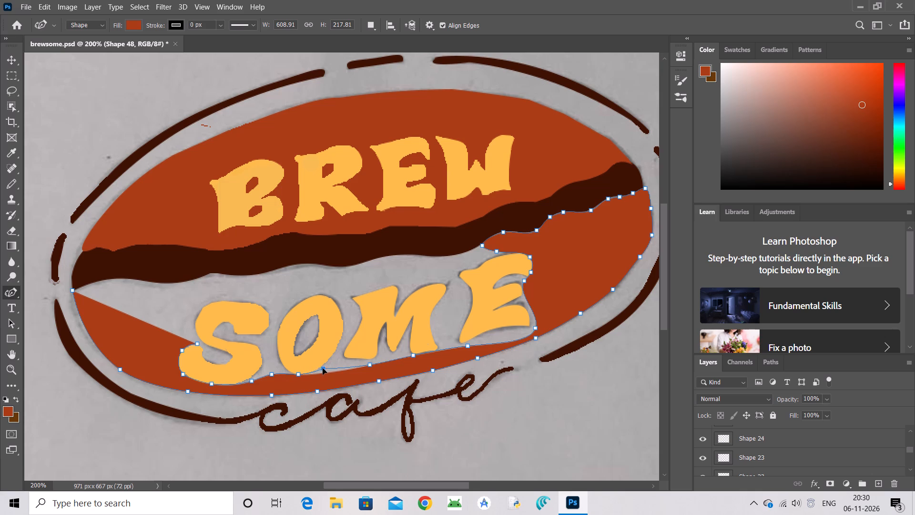
pyautogui.moveTo(323, 368); pyautogui.dragTo(322, 367)
pyautogui.moveTo(369, 362); pyautogui.dragTo(357, 359)
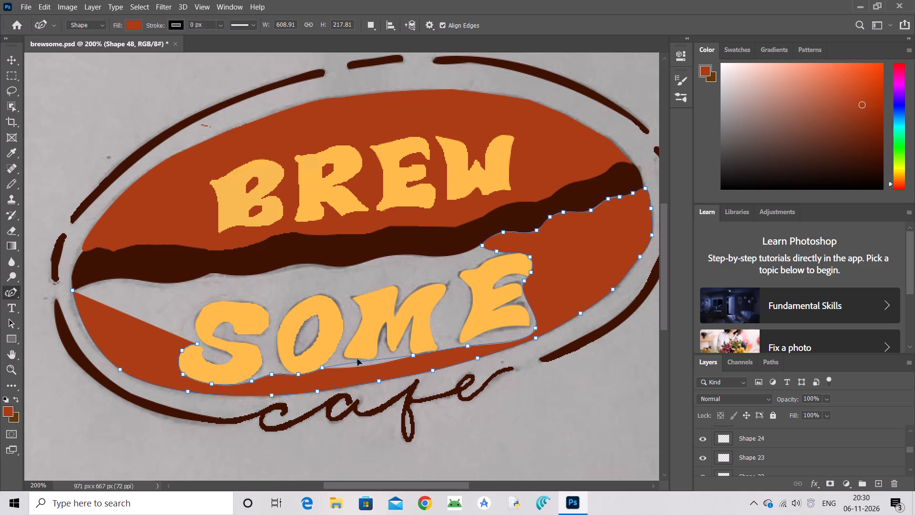
pyautogui.moveTo(357, 359); pyautogui.dragTo(357, 359)
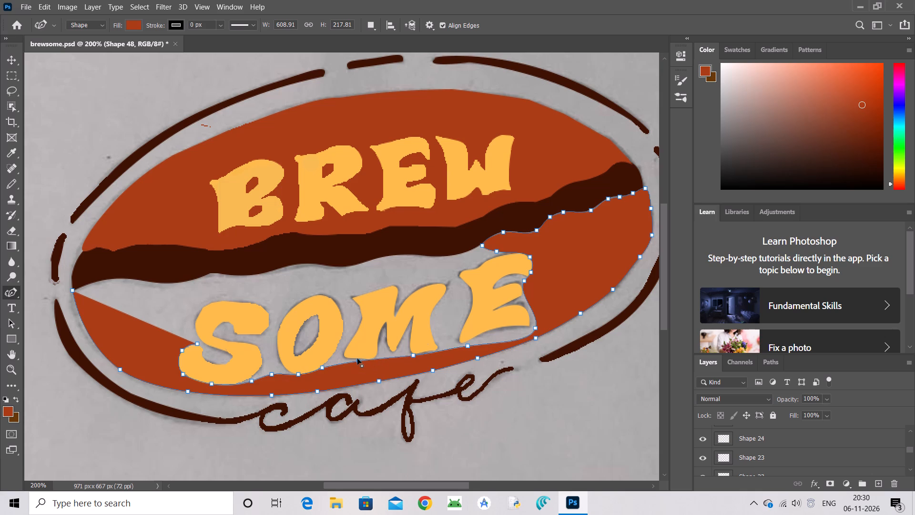
# Add anchor points to the straight edge near the S, extending the fill above the letter and up to the dark band's underside.
pyautogui.click(122, 311)
pyautogui.moveTo(122, 311); pyautogui.dragTo(163, 292)
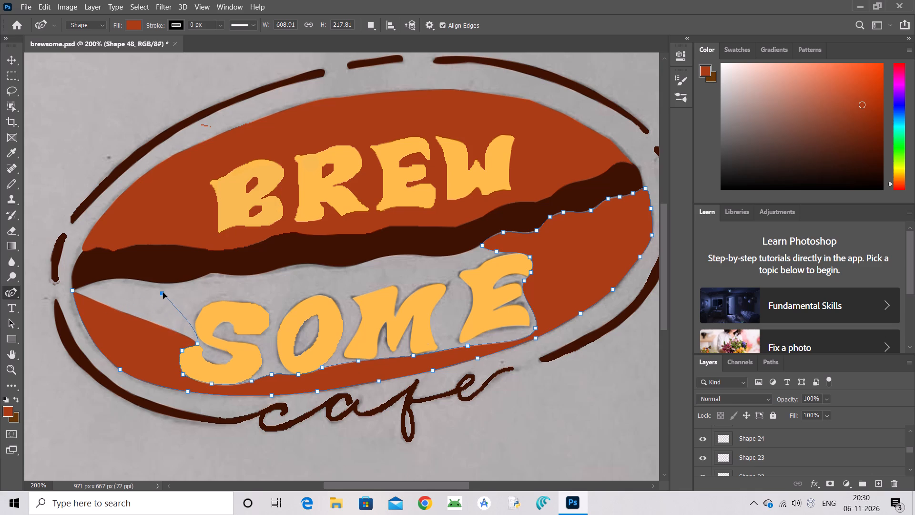
pyautogui.moveTo(163, 292); pyautogui.dragTo(165, 293)
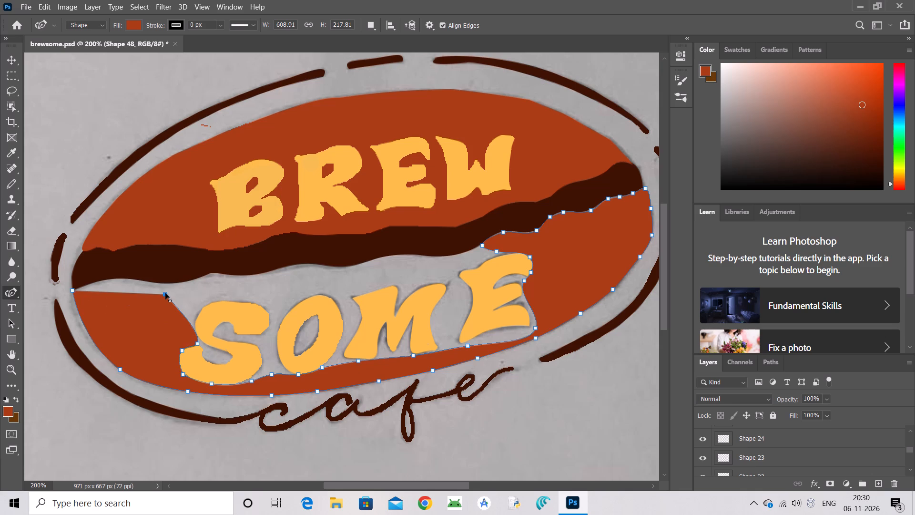
pyautogui.click(120, 292)
pyautogui.moveTo(120, 292); pyautogui.dragTo(120, 278)
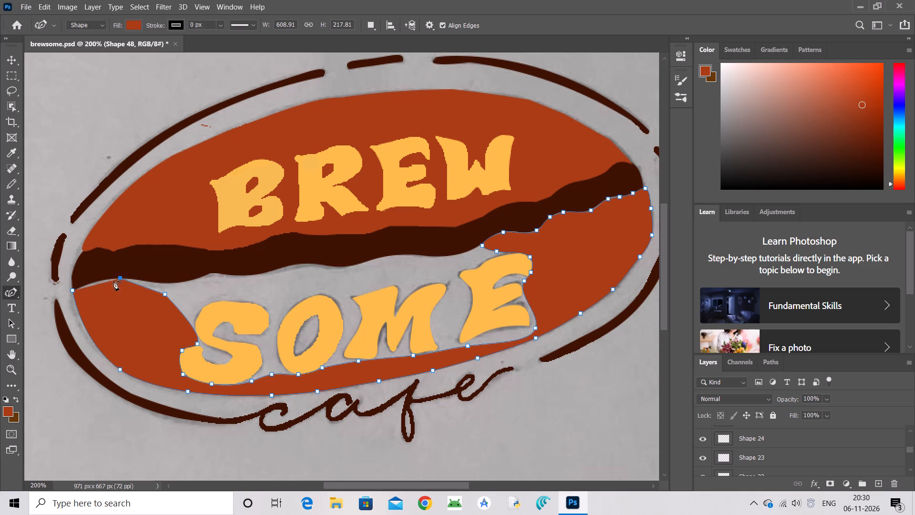
pyautogui.click(98, 285)
pyautogui.click(98, 285)
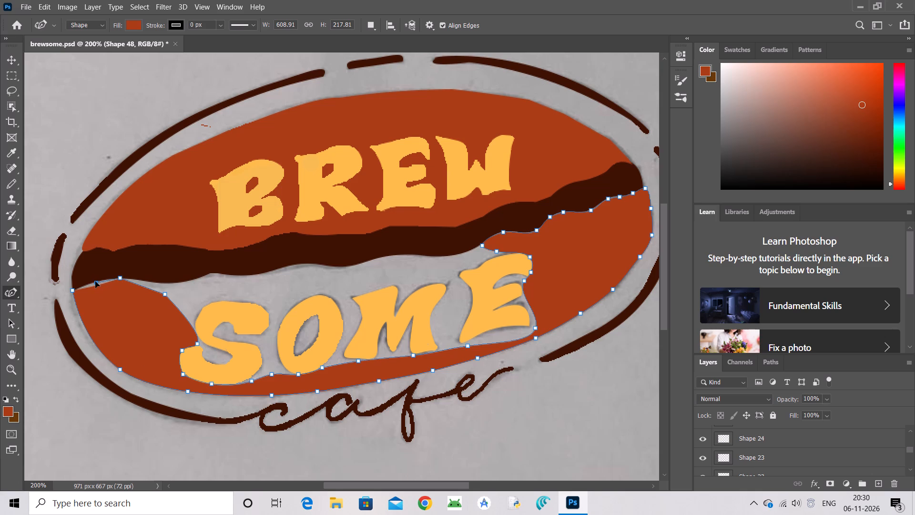
pyautogui.click(95, 281)
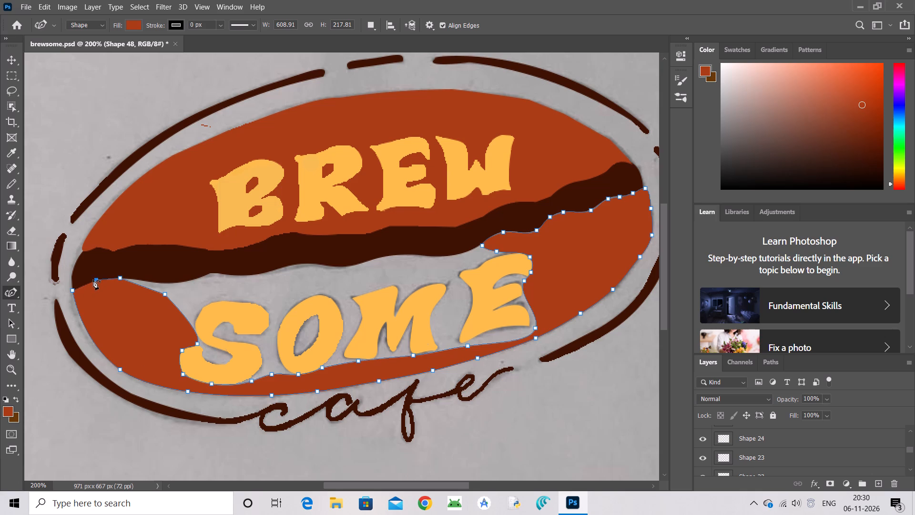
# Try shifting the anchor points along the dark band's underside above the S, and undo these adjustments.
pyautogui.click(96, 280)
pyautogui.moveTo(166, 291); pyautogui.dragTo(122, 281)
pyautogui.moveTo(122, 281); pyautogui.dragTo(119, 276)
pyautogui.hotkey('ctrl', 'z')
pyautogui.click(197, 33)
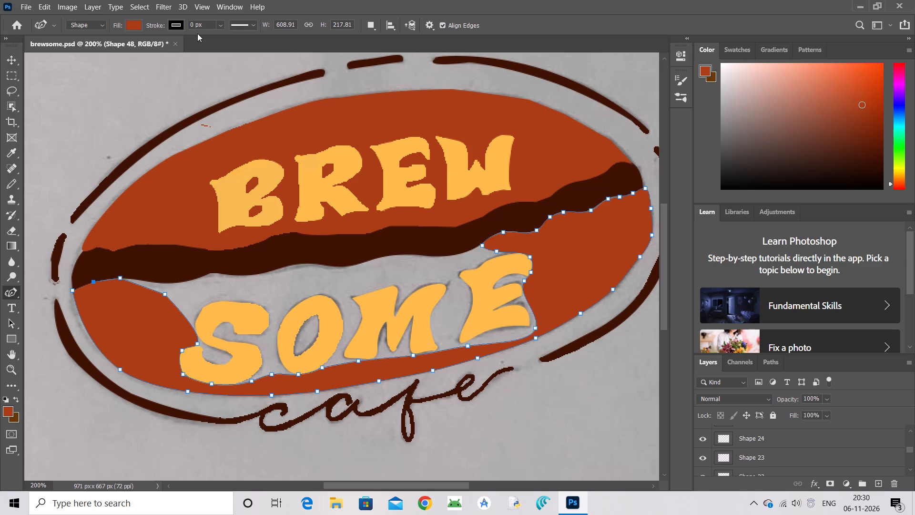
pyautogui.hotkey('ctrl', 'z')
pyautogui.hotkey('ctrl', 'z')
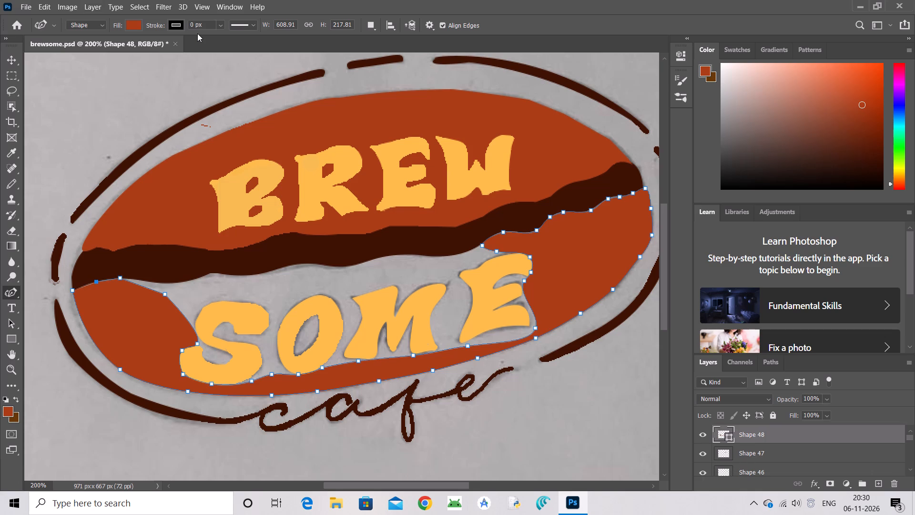
# Switch to the Pencil tool and rasterize the Shape 48 layer for painting.
pyautogui.click(10, 188)
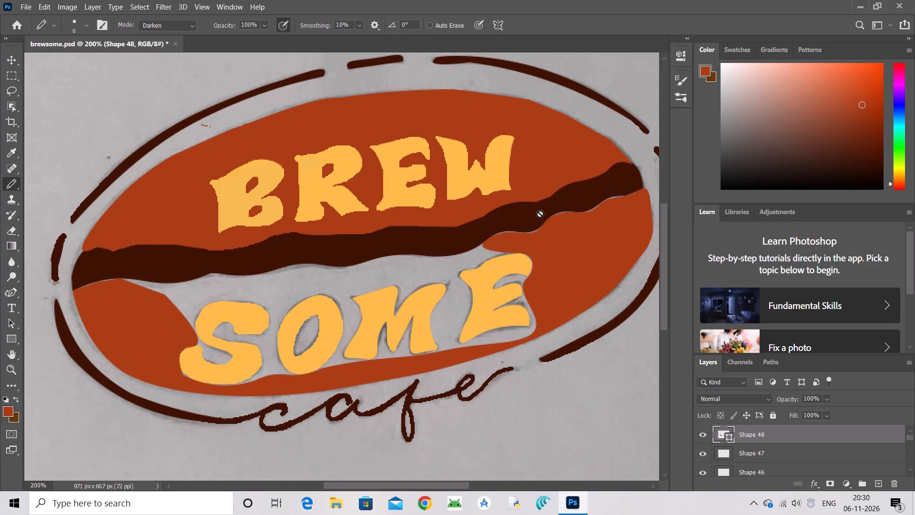
pyautogui.moveTo(908, 286); pyautogui.dragTo(914, 449)
pyautogui.moveTo(913, 438); pyautogui.dragTo(913, 458)
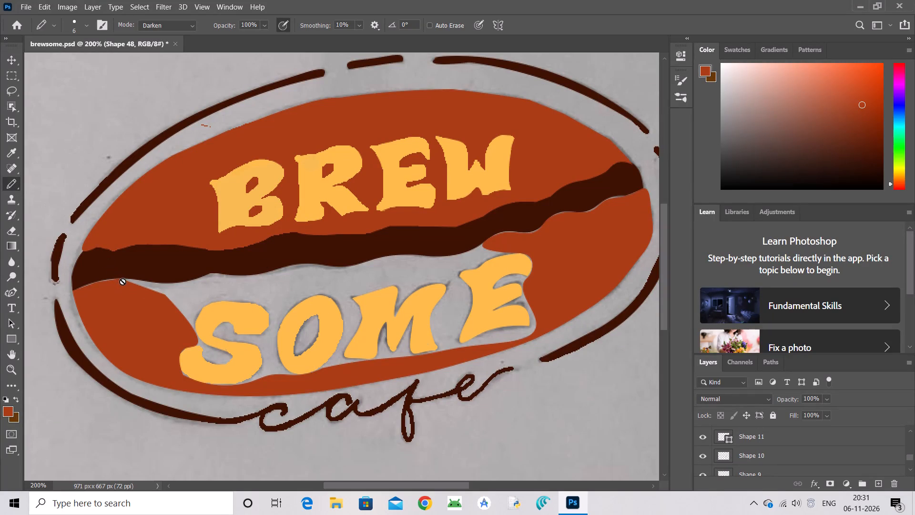
pyautogui.click(153, 292)
pyautogui.press('Return')
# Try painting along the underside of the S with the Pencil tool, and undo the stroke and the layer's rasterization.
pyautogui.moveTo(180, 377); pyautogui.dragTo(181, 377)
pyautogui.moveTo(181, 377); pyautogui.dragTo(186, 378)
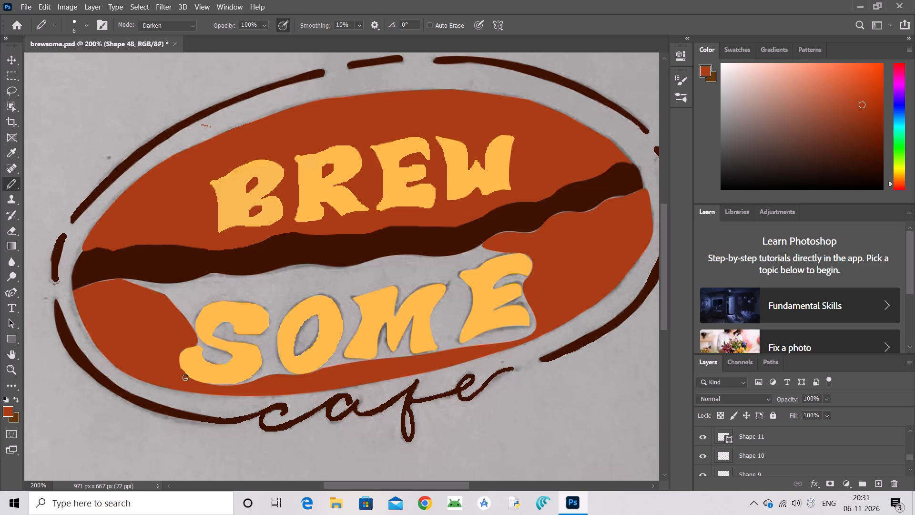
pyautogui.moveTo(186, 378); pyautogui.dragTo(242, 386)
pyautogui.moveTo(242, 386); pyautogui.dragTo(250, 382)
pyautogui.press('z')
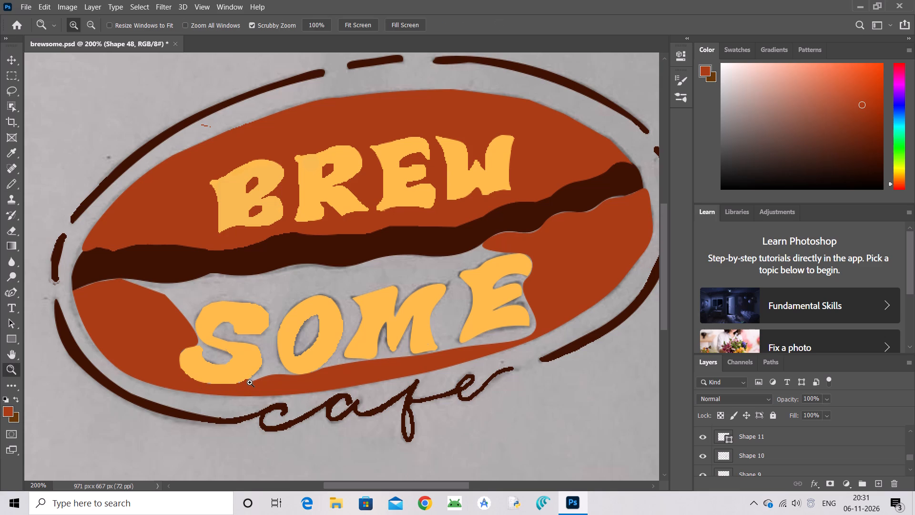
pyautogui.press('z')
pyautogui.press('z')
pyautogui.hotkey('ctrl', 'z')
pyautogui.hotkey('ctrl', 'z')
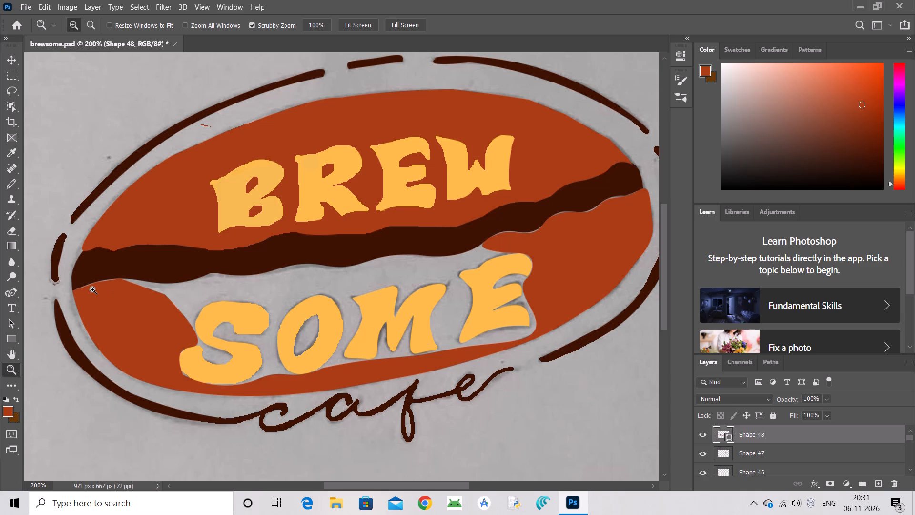
# Rasterize the Shape 48 layer again for Pencil painting, working close up on the area around the S.
pyautogui.click(10, 179)
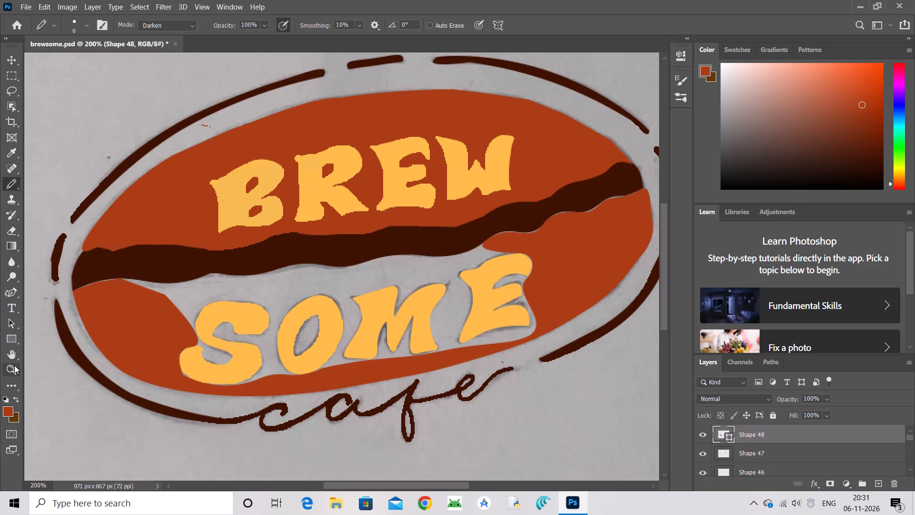
pyautogui.click(14, 365)
pyautogui.click(199, 302)
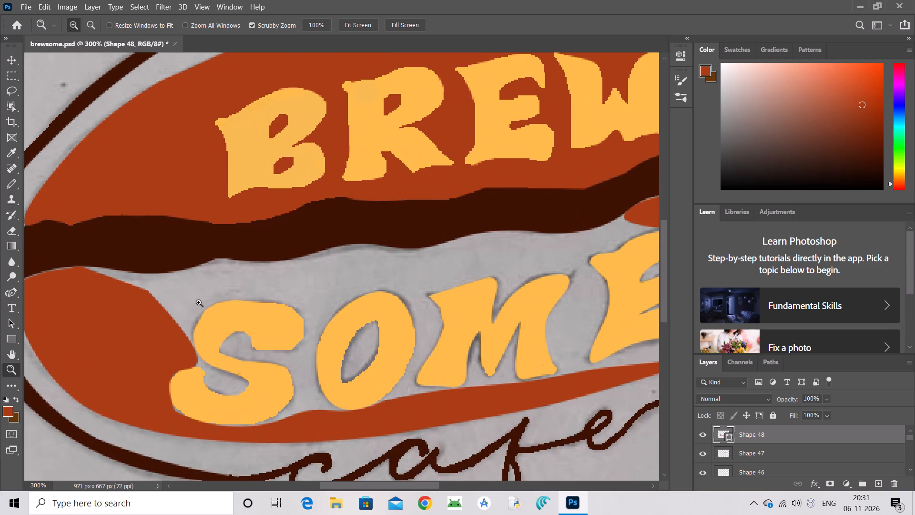
pyautogui.click(199, 302)
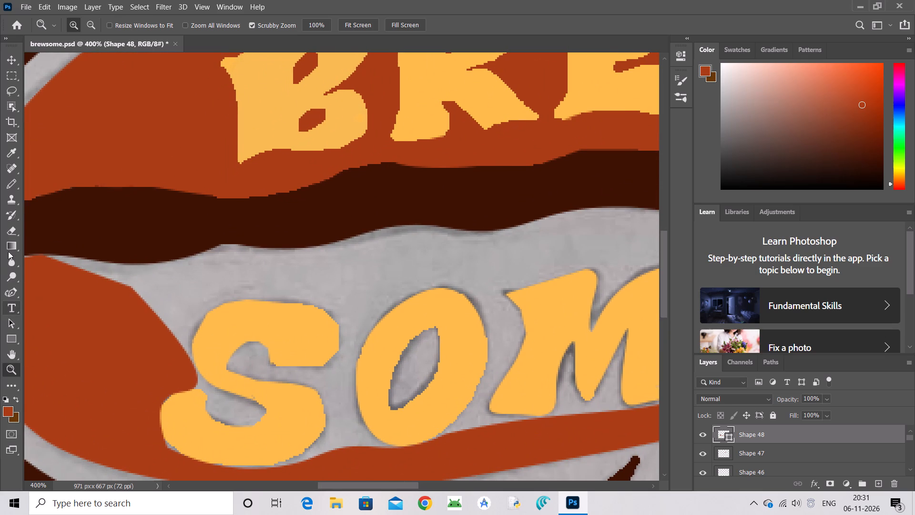
pyautogui.click(9, 181)
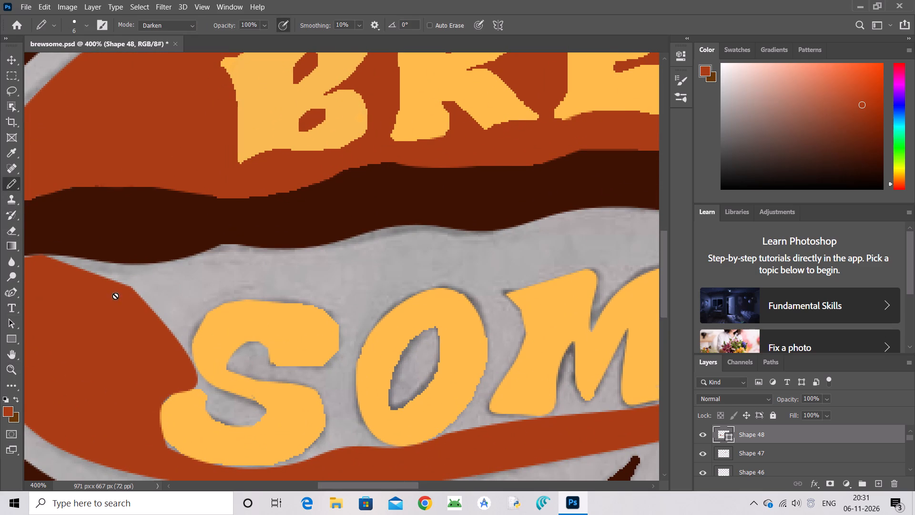
pyautogui.click(131, 298)
pyautogui.press('Return')
# Set the pencil size to 26 px and paint a rust-brown strip above the S and O, ending near the M.
pyautogui.click(87, 22)
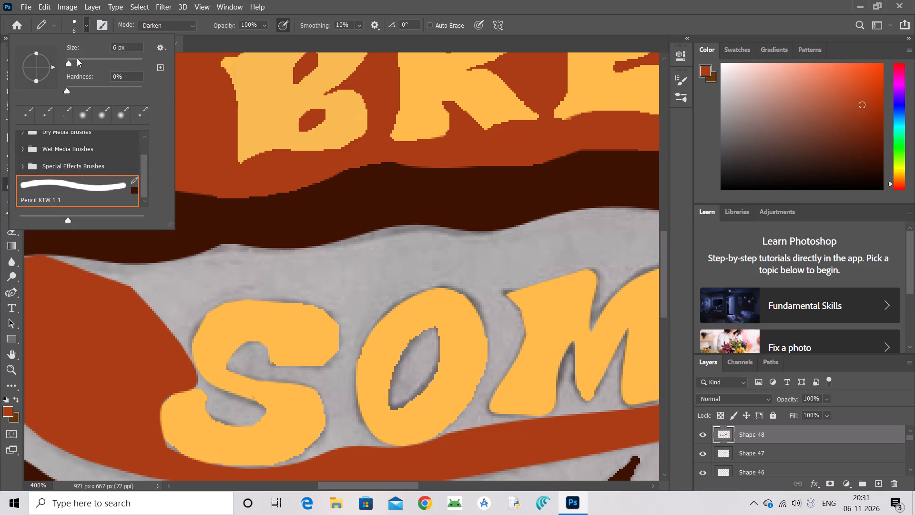
pyautogui.click(77, 58)
pyautogui.moveTo(153, 311); pyautogui.dragTo(219, 280)
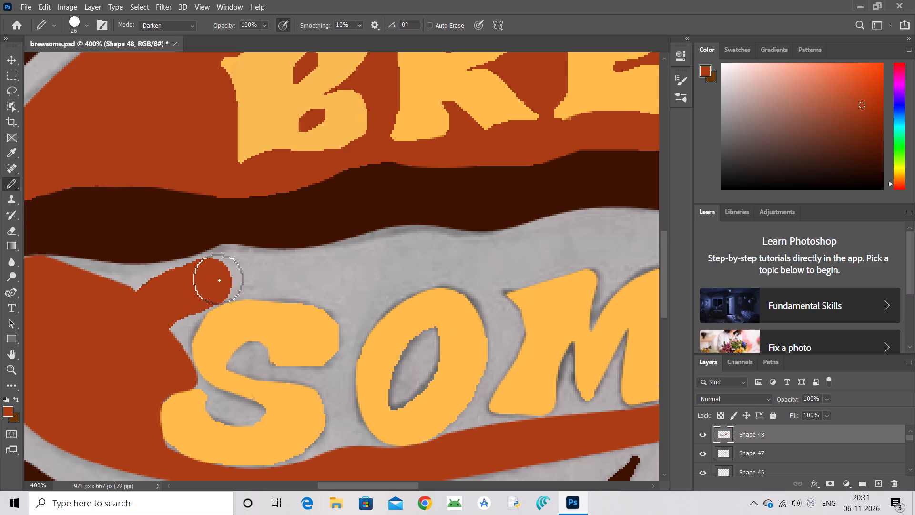
pyautogui.moveTo(219, 280); pyautogui.dragTo(271, 277)
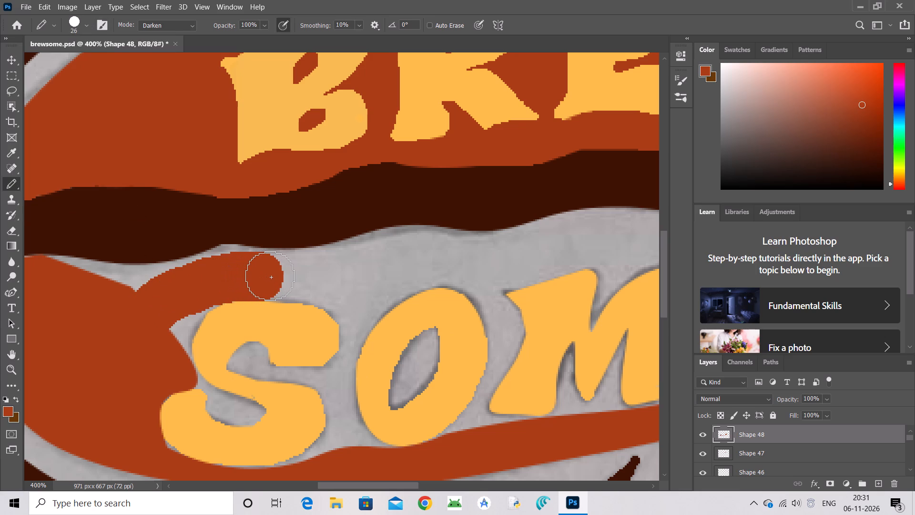
pyautogui.moveTo(271, 277); pyautogui.dragTo(346, 278)
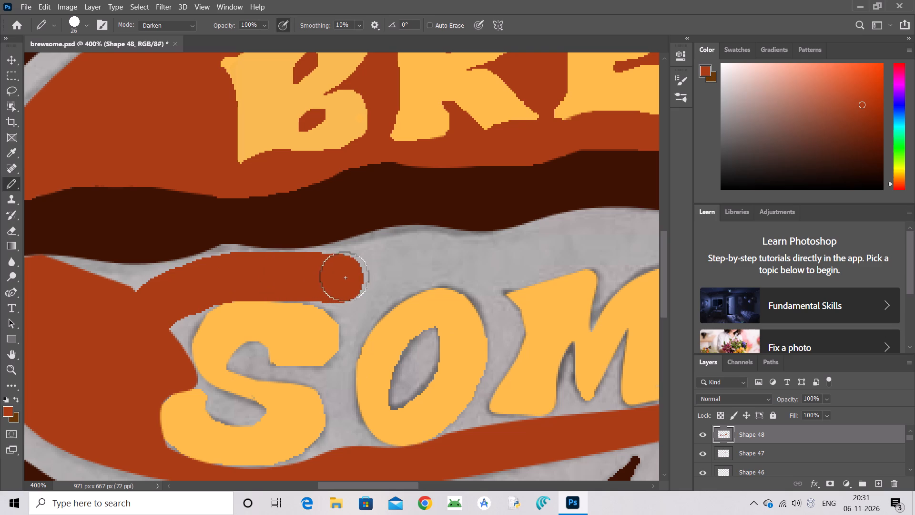
pyautogui.moveTo(346, 278); pyautogui.dragTo(385, 265)
pyautogui.moveTo(385, 265); pyautogui.dragTo(457, 265)
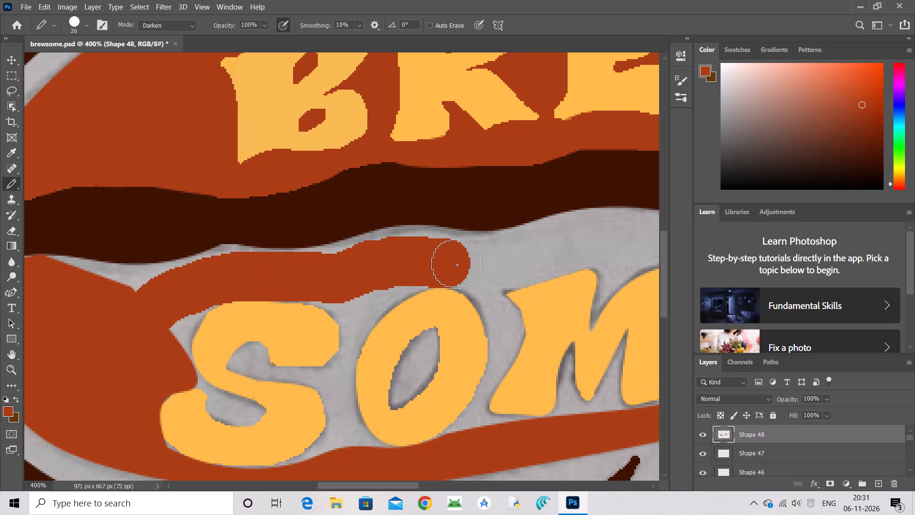
pyautogui.moveTo(457, 265); pyautogui.dragTo(504, 257)
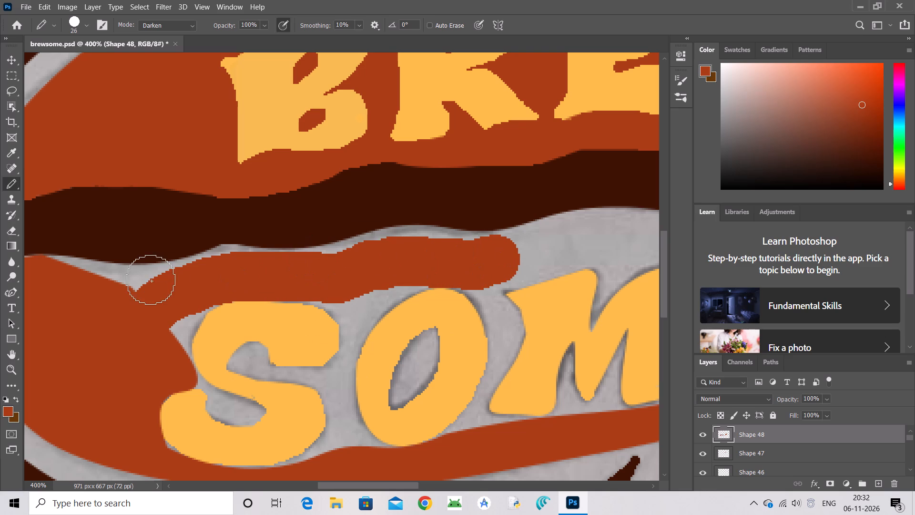
# Paint over the grey gap under the dark band, between the bean's left-hand fill and the new strip above the S.
pyautogui.moveTo(125, 292); pyautogui.dragTo(156, 291)
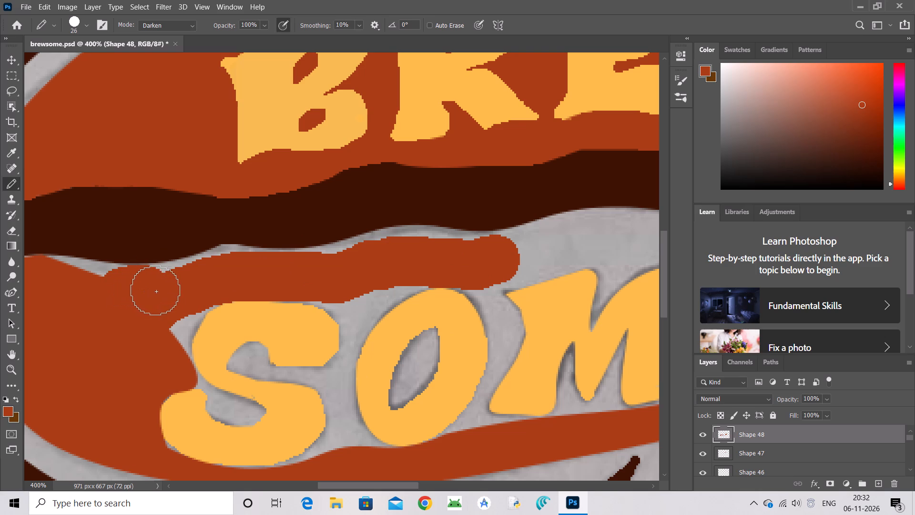
pyautogui.moveTo(156, 291); pyautogui.dragTo(161, 290)
pyautogui.moveTo(129, 291); pyautogui.dragTo(86, 283)
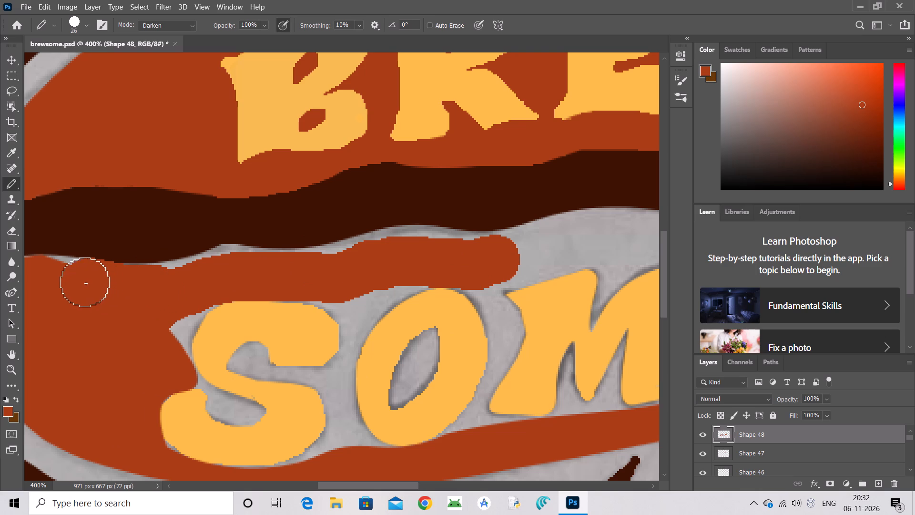
pyautogui.moveTo(86, 283); pyautogui.dragTo(61, 278)
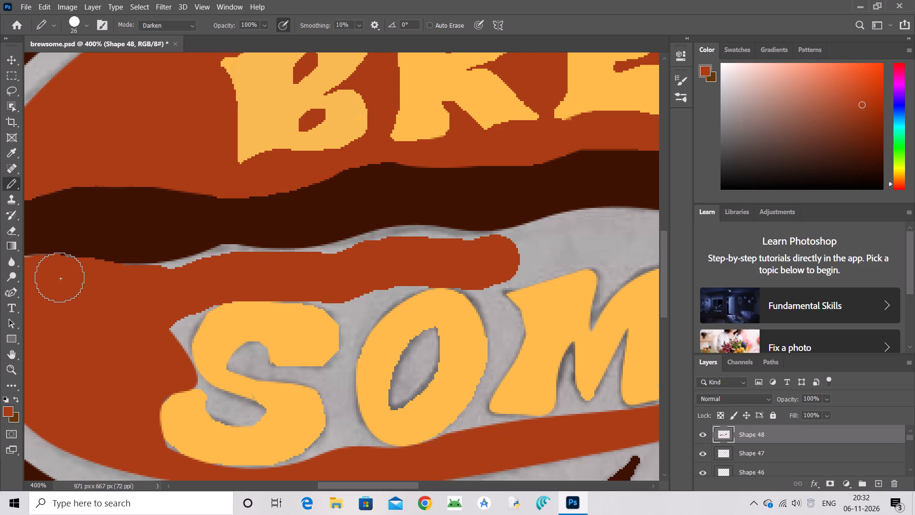
pyautogui.moveTo(61, 278); pyautogui.dragTo(91, 288)
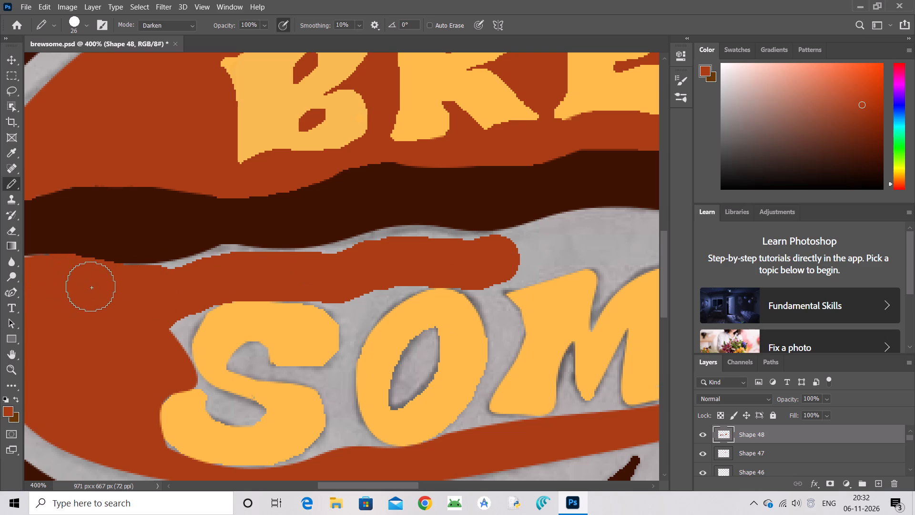
# Extend the rust-brown strip across the top of the M, stopping just before the E of SOME.
pyautogui.click(14, 357)
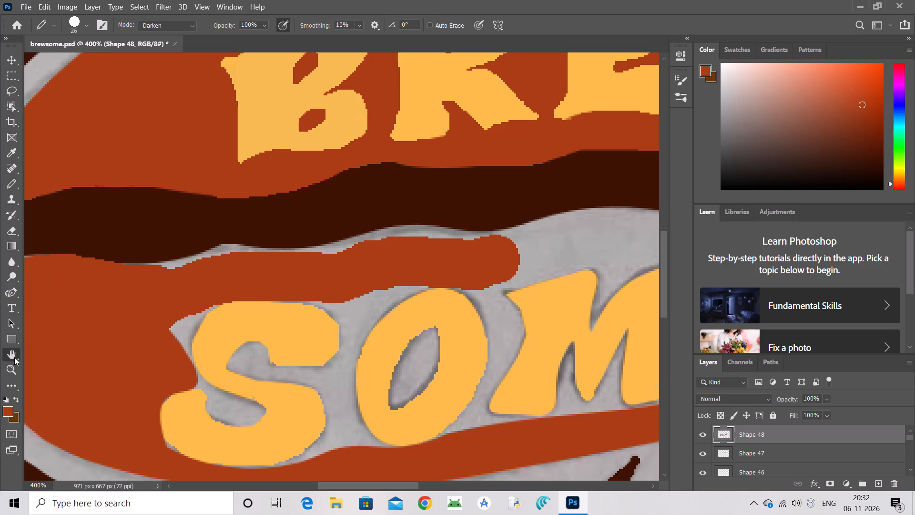
pyautogui.moveTo(503, 353); pyautogui.dragTo(211, 388)
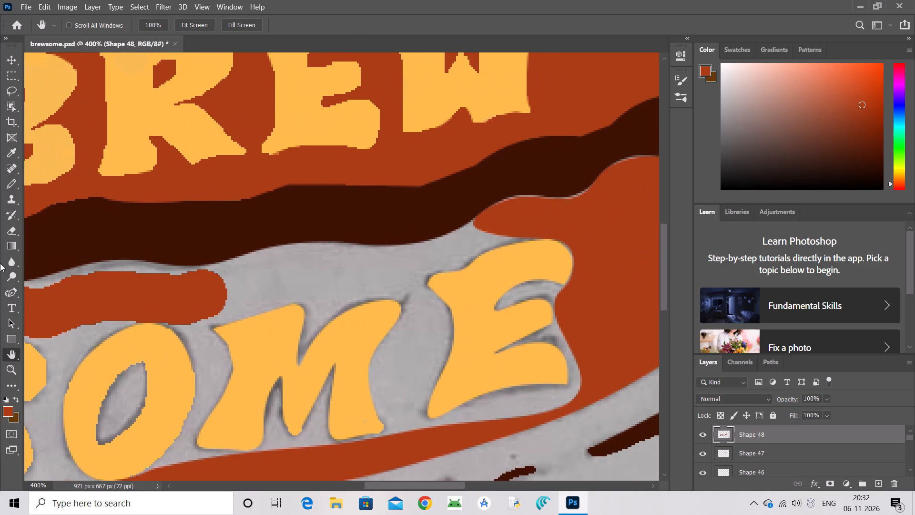
pyautogui.click(14, 181)
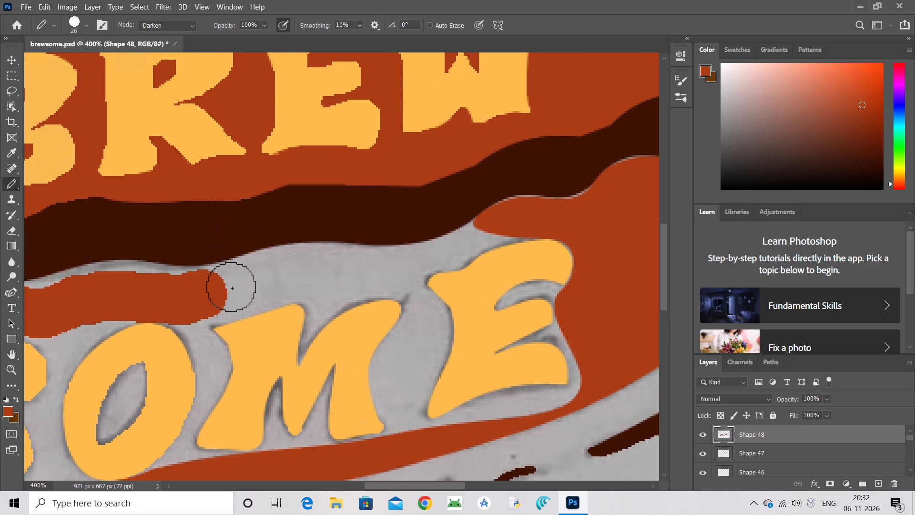
pyautogui.moveTo(232, 288); pyautogui.dragTo(362, 278)
pyautogui.moveTo(362, 278); pyautogui.dragTo(372, 276)
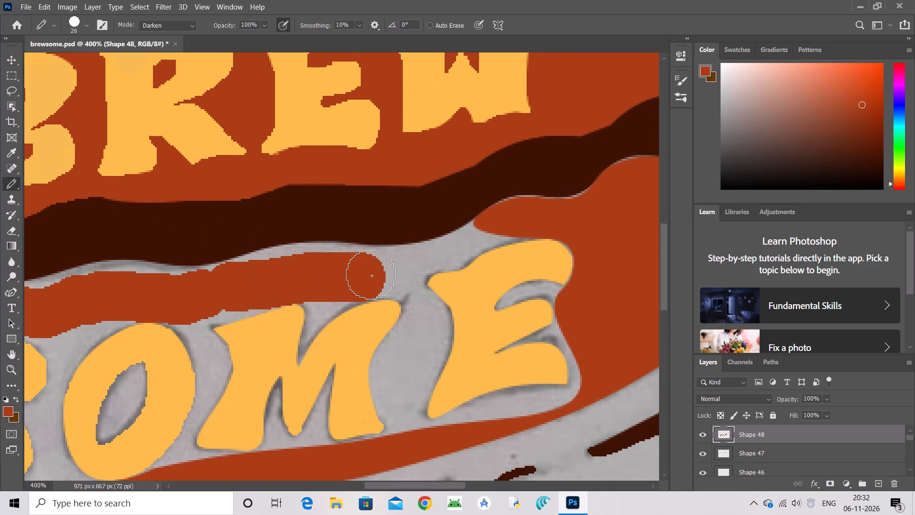
pyautogui.moveTo(372, 276); pyautogui.dragTo(394, 275)
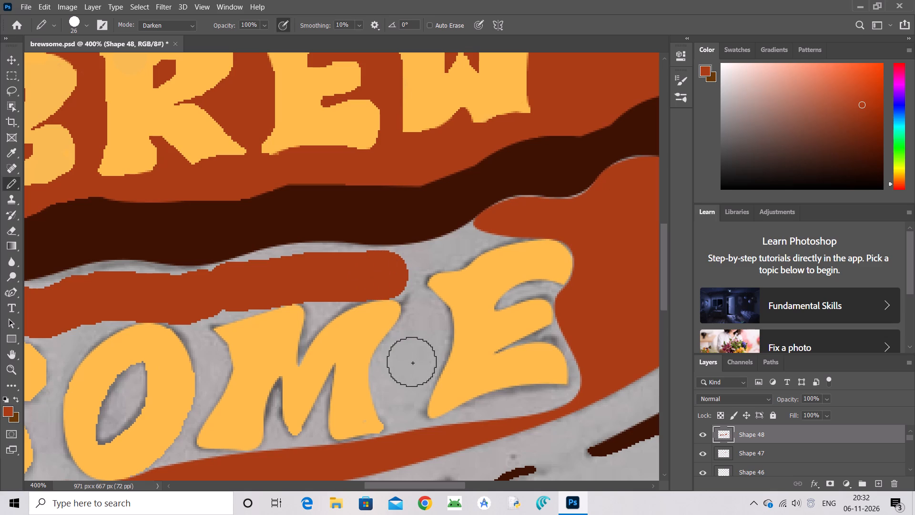
# Paint a rust-brown patch in the gap between the M and E of SOME, undoing the first stroke and repainting it.
pyautogui.moveTo(413, 363); pyautogui.dragTo(415, 338)
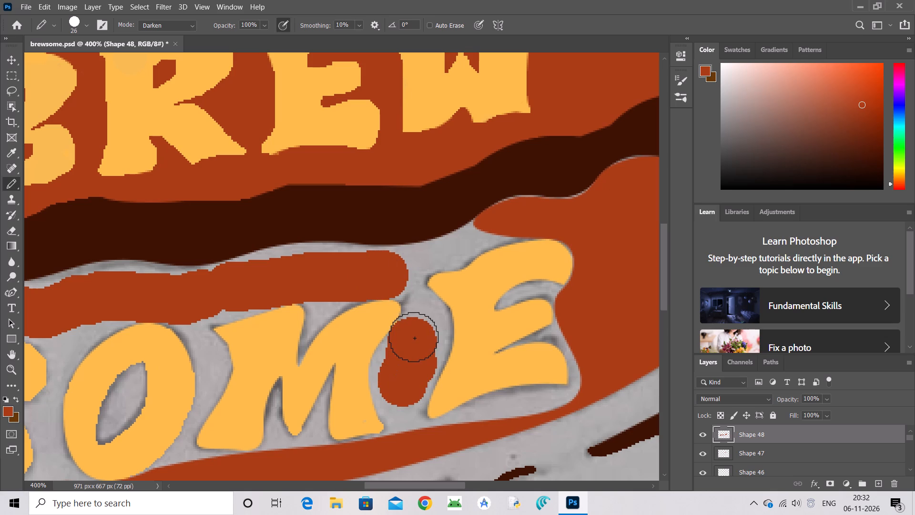
pyautogui.moveTo(415, 338); pyautogui.dragTo(415, 337)
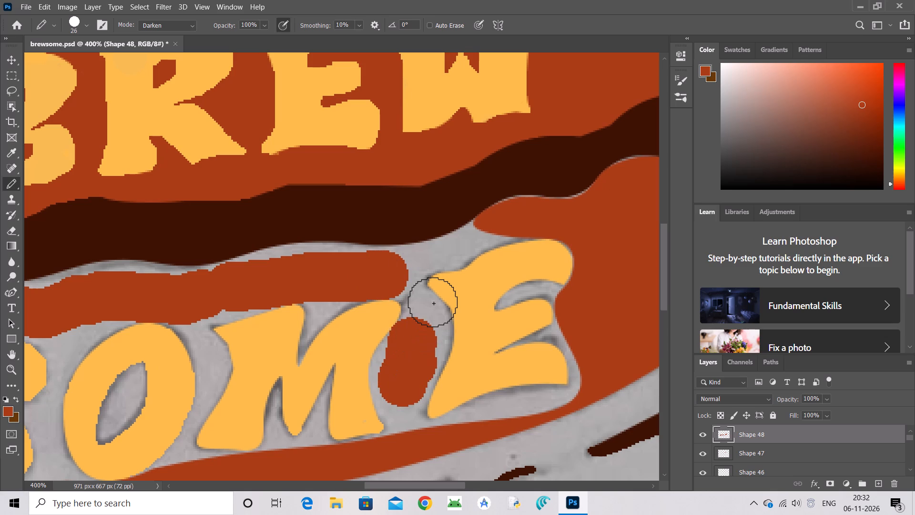
pyautogui.hotkey('ctrl', 'z')
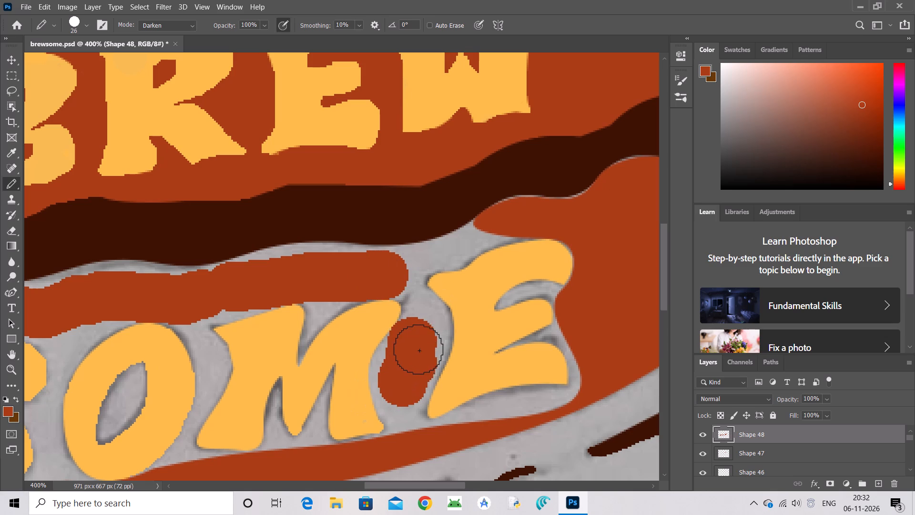
pyautogui.moveTo(420, 345); pyautogui.dragTo(406, 389)
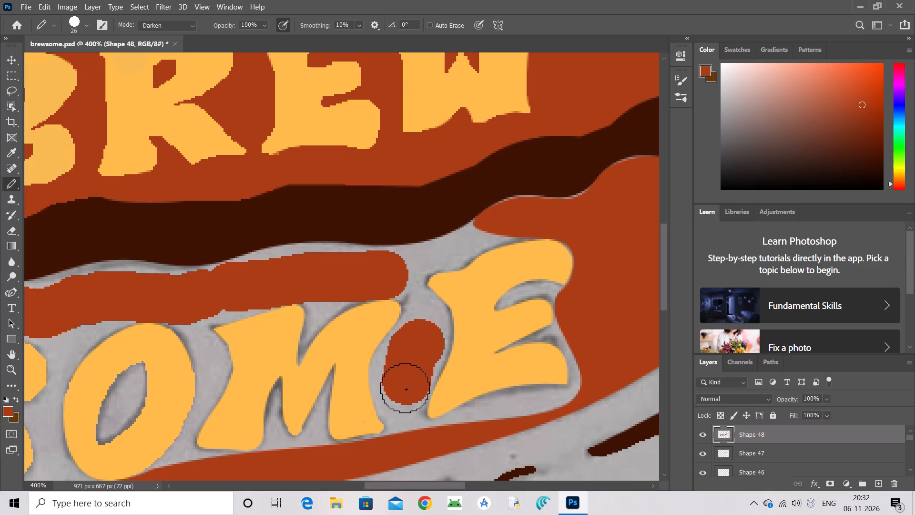
# Set the pencil size to 12 px and paint along the dark band above the E, joining the strip to the right-hand fill.
pyautogui.click(51, 21)
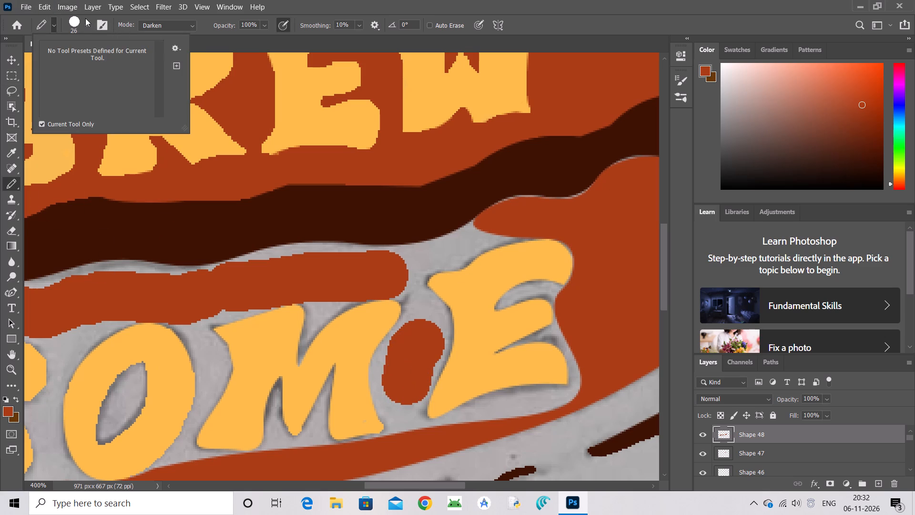
pyautogui.click(85, 18)
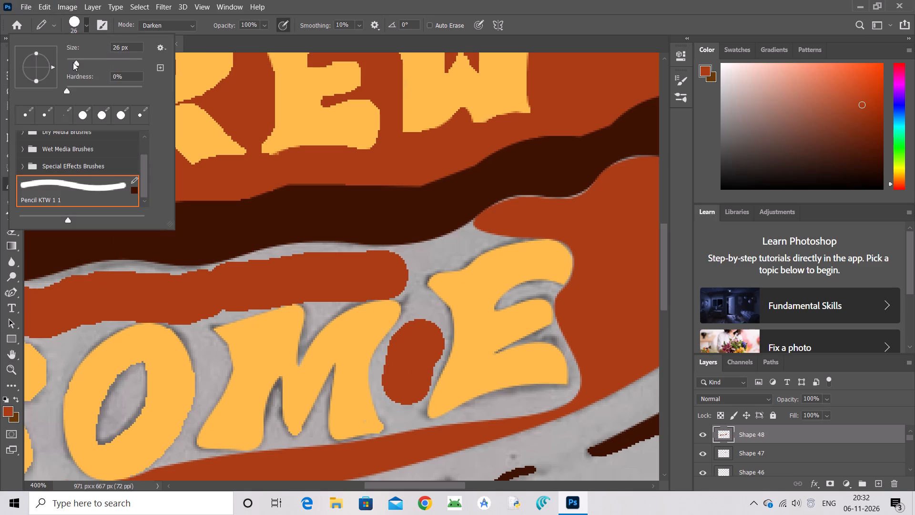
pyautogui.click(73, 62)
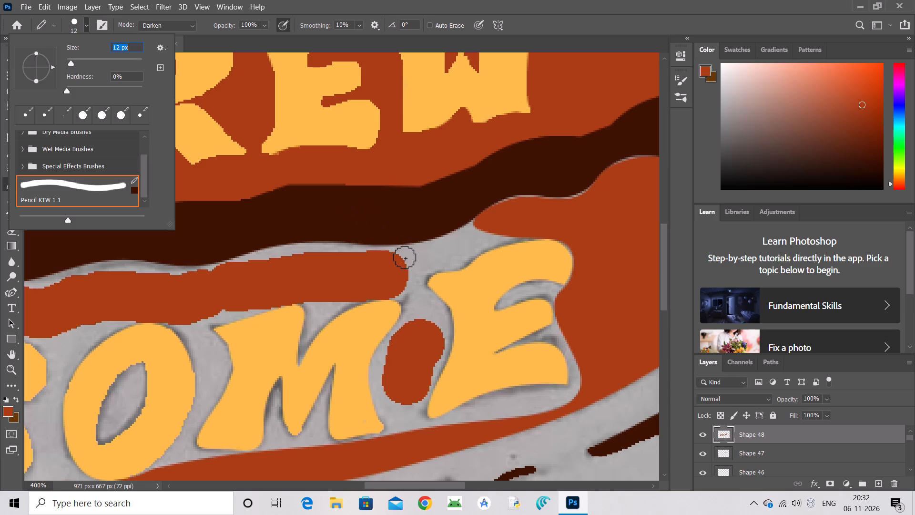
pyautogui.moveTo(406, 258); pyautogui.dragTo(529, 226)
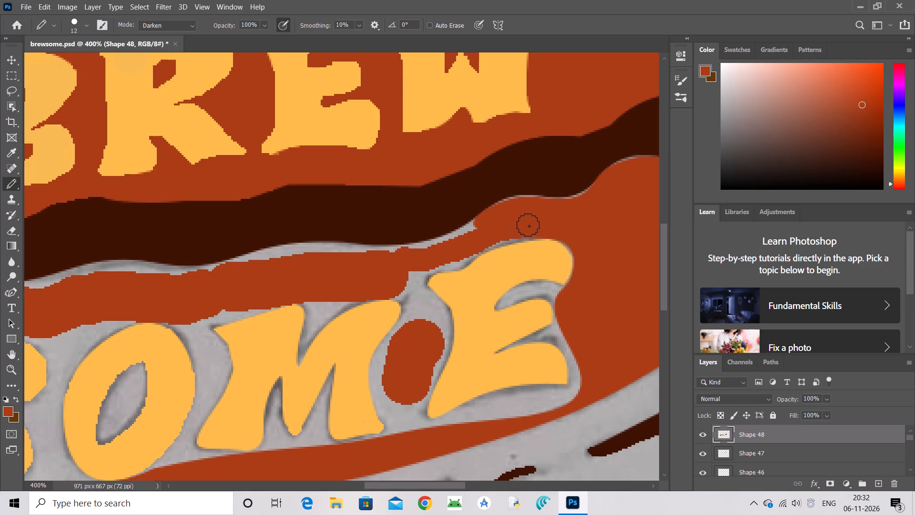
# Extend the rust-brown patch between the M and E of SOME up to the strip above and down to the fill below.
pyautogui.moveTo(427, 328); pyautogui.dragTo(422, 304)
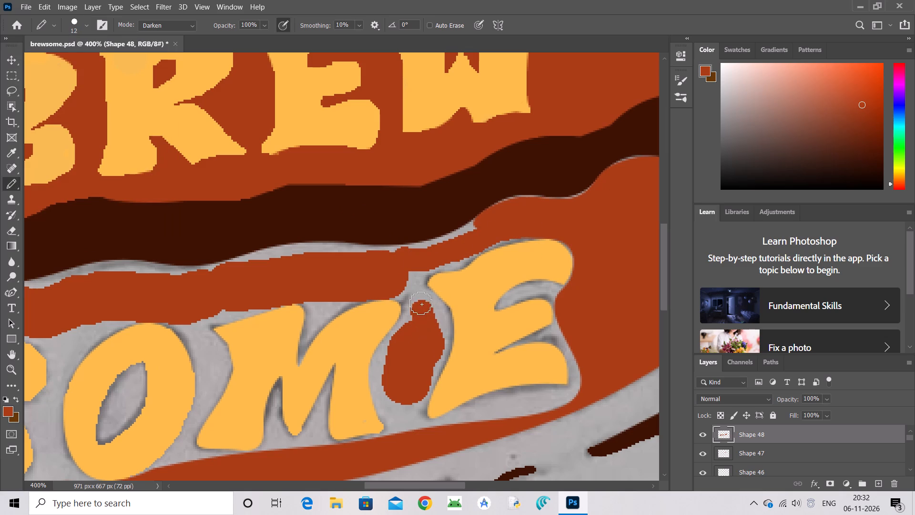
pyautogui.moveTo(422, 304); pyautogui.dragTo(411, 334)
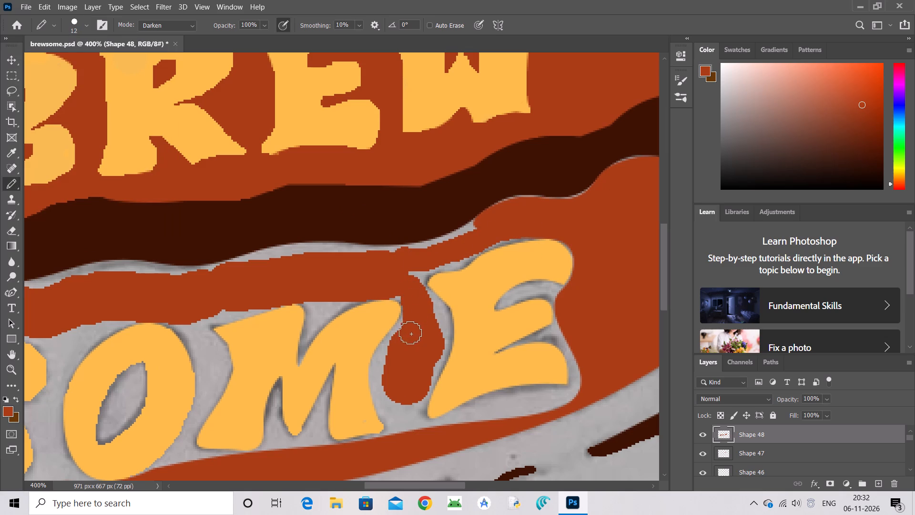
pyautogui.moveTo(411, 334); pyautogui.dragTo(403, 361)
pyautogui.moveTo(403, 361); pyautogui.dragTo(418, 410)
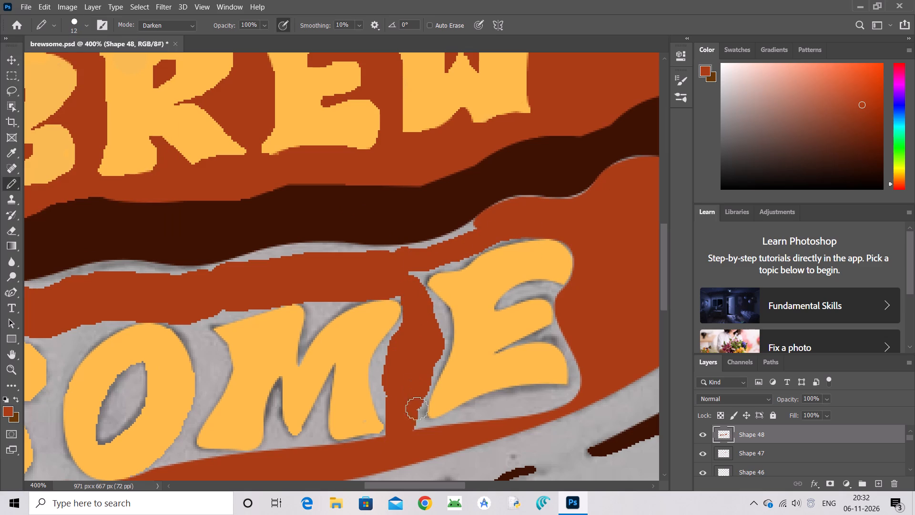
pyautogui.moveTo(418, 410); pyautogui.dragTo(417, 433)
# Paint the grey gap beneath the E of SOME rust-brown, undoing the first stroke and repainting closer to the letter's bottom edge.
pyautogui.moveTo(466, 432); pyautogui.dragTo(468, 429)
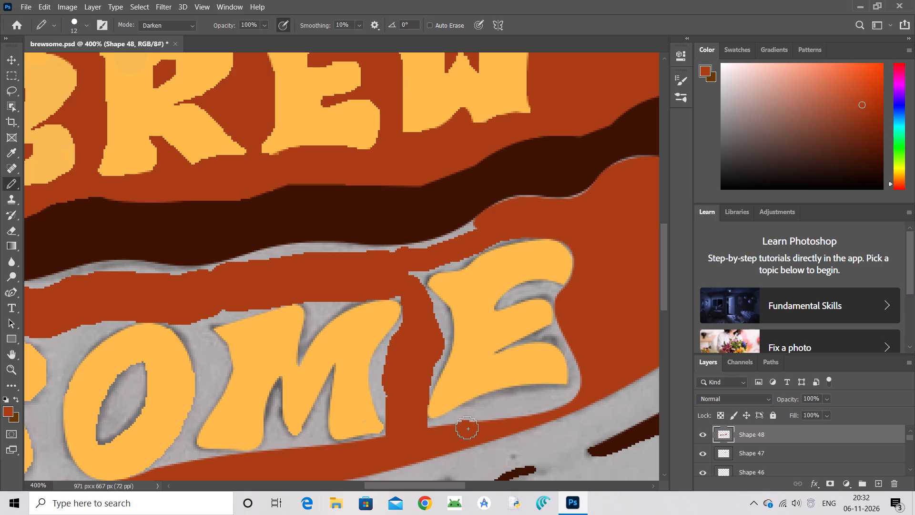
pyautogui.moveTo(468, 429); pyautogui.dragTo(529, 419)
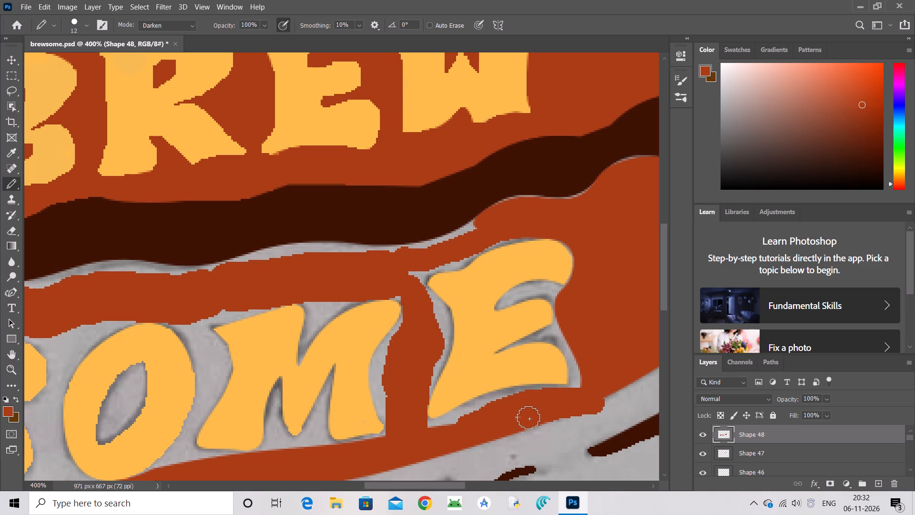
pyautogui.hotkey('ctrl', 'z')
pyautogui.moveTo(500, 415); pyautogui.dragTo(504, 415)
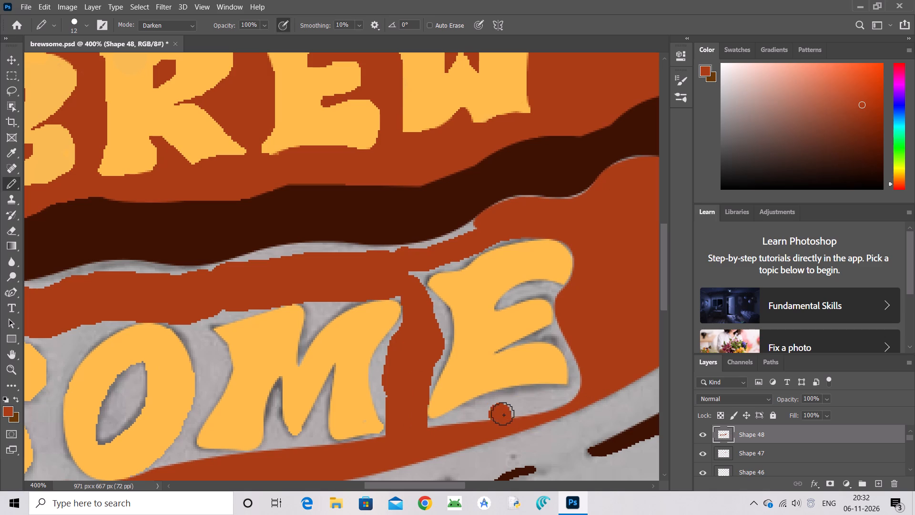
pyautogui.moveTo(504, 415); pyautogui.dragTo(479, 422)
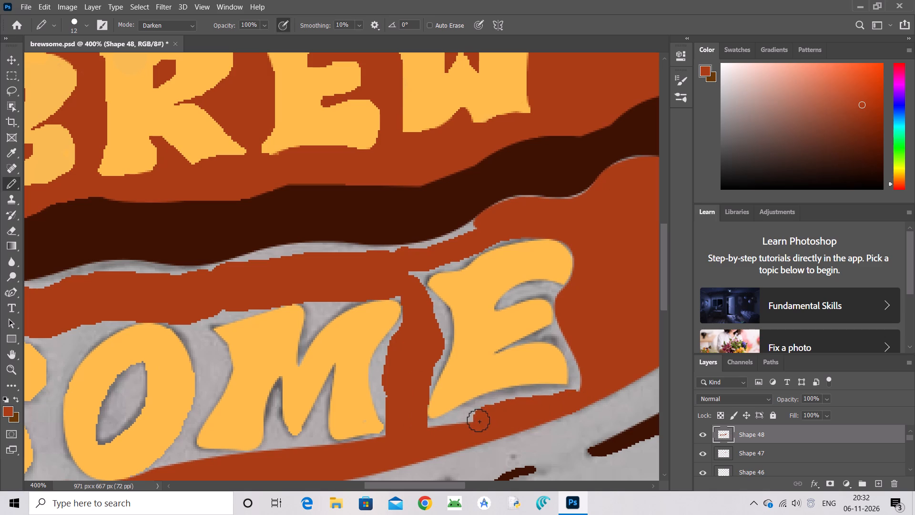
pyautogui.moveTo(479, 422); pyautogui.dragTo(424, 433)
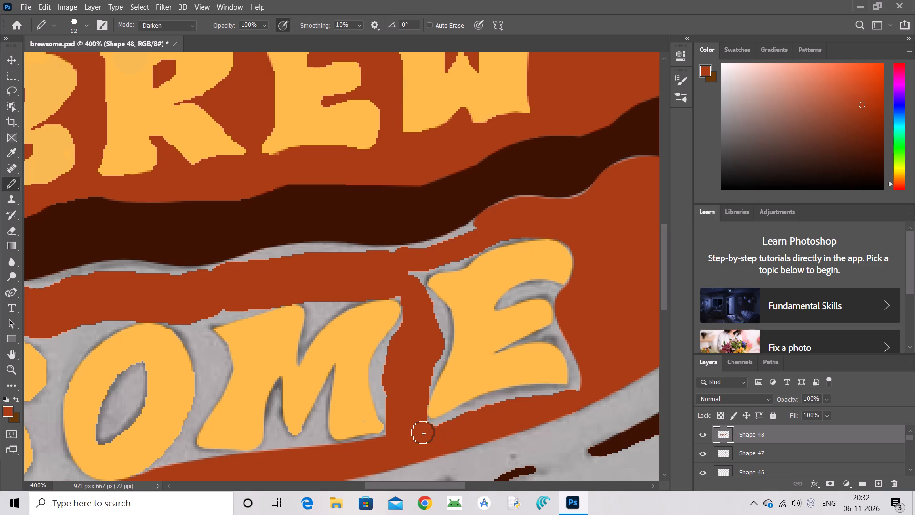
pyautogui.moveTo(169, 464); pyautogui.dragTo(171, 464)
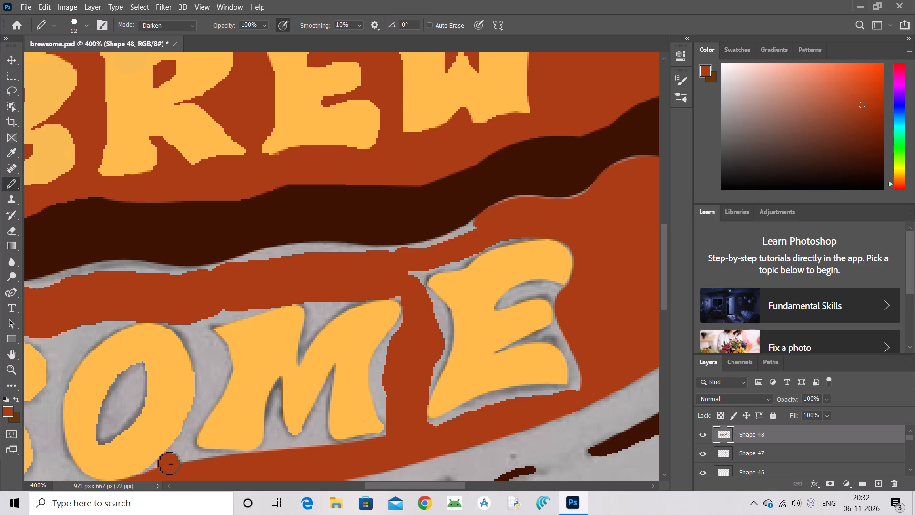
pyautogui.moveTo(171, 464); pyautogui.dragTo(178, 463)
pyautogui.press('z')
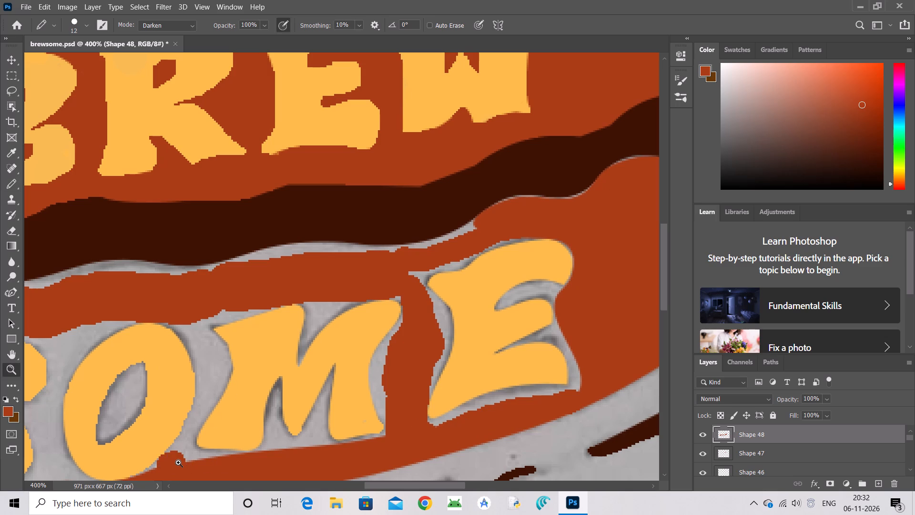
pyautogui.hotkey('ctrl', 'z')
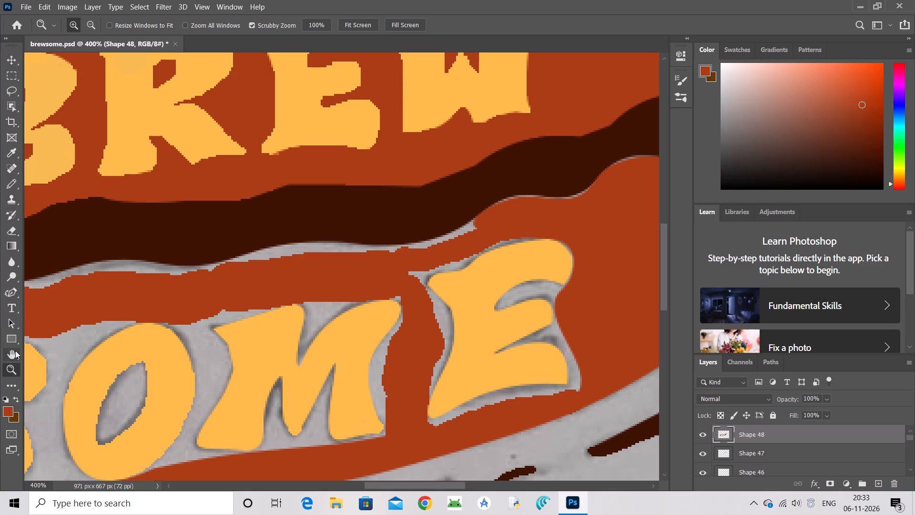
# Paint the grey notch along the outer left edge of the S in SOME rust-brown, undoing the first stroke and repainting it.
pyautogui.moveTo(97, 338); pyautogui.dragTo(158, 330)
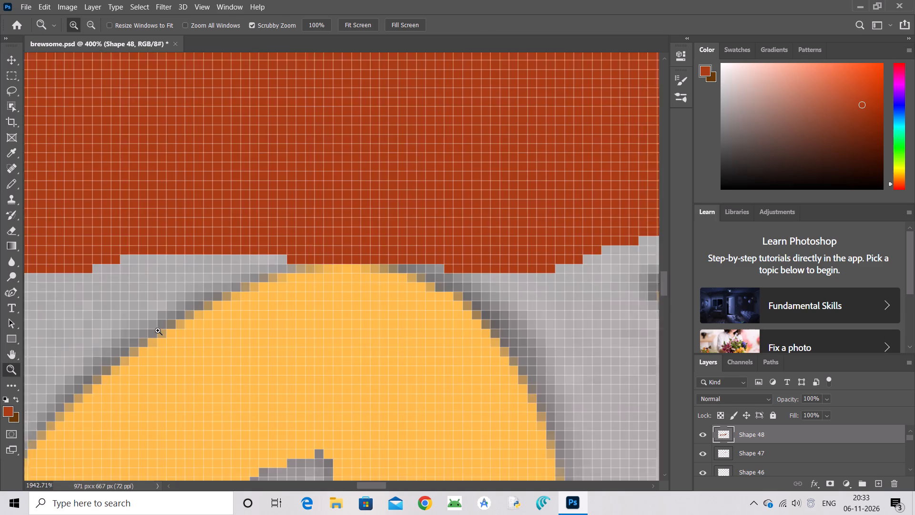
pyautogui.moveTo(158, 330); pyautogui.dragTo(108, 340)
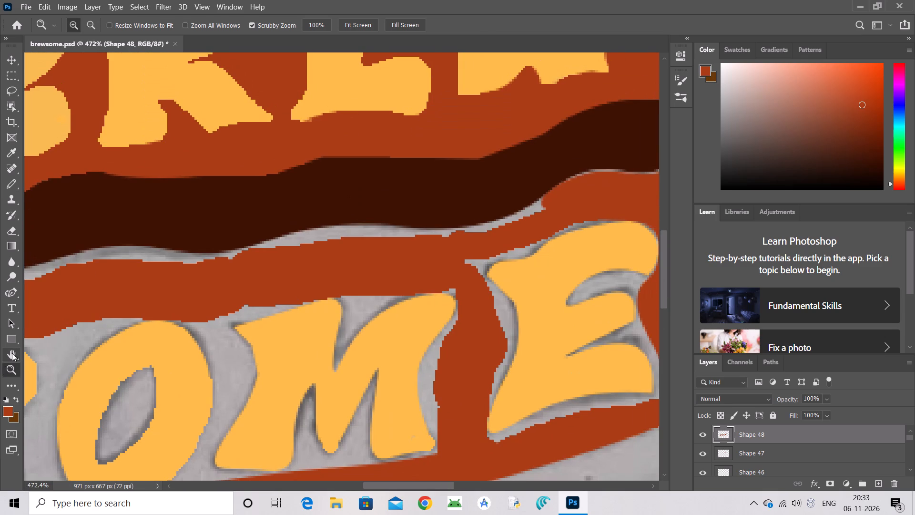
pyautogui.click(12, 353)
pyautogui.moveTo(53, 391); pyautogui.dragTo(354, 266)
pyautogui.click(10, 180)
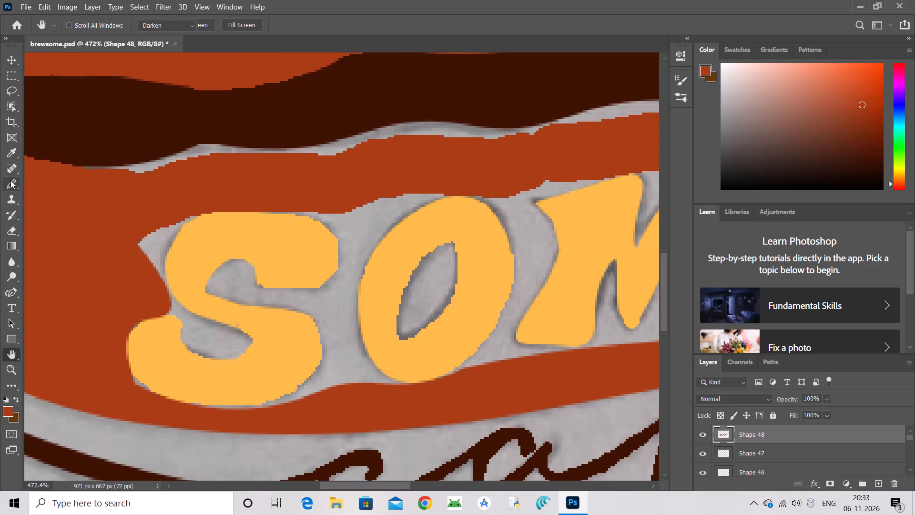
pyautogui.moveTo(140, 261); pyautogui.dragTo(152, 254)
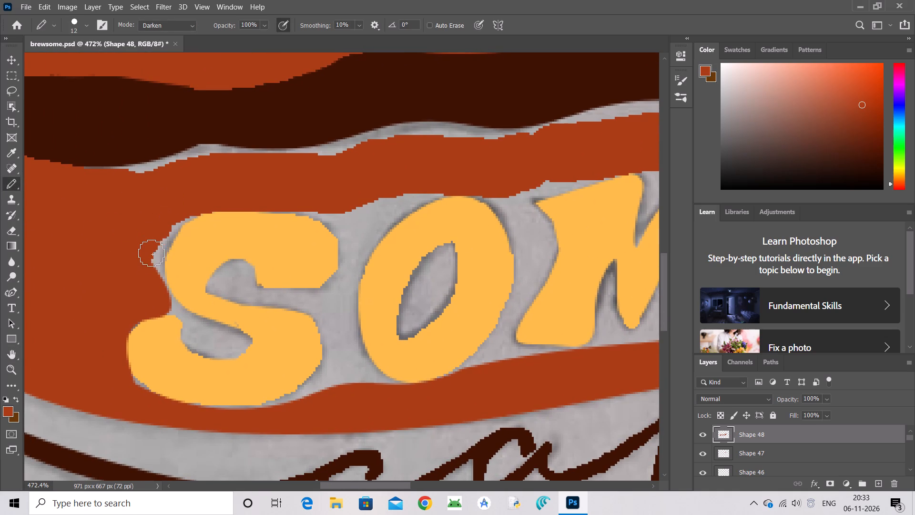
pyautogui.moveTo(152, 254); pyautogui.dragTo(165, 235)
pyautogui.hotkey('ctrl', 'z')
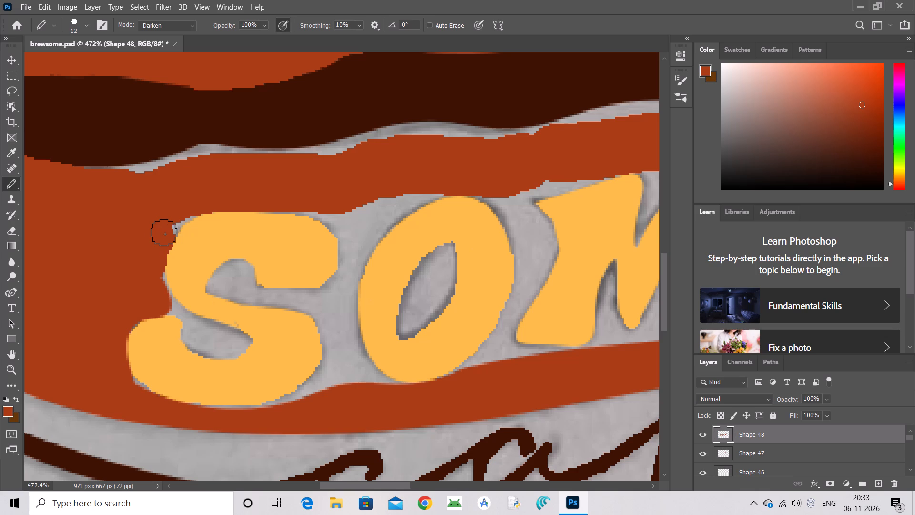
pyautogui.moveTo(162, 228); pyautogui.dragTo(145, 266)
pyautogui.moveTo(145, 266); pyautogui.dragTo(149, 254)
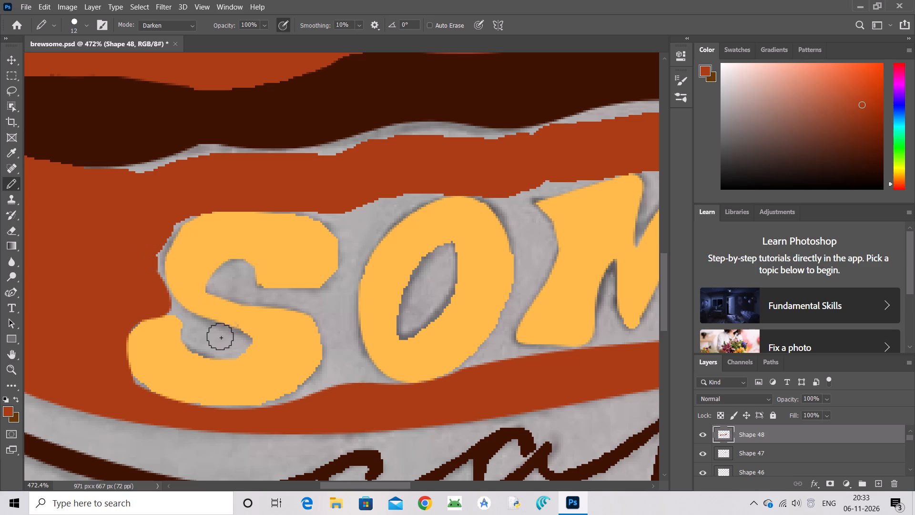
# Paint a rust-brown patch inside each of the two inner curves of the S in SOME.
pyautogui.moveTo(221, 340); pyautogui.dragTo(205, 334)
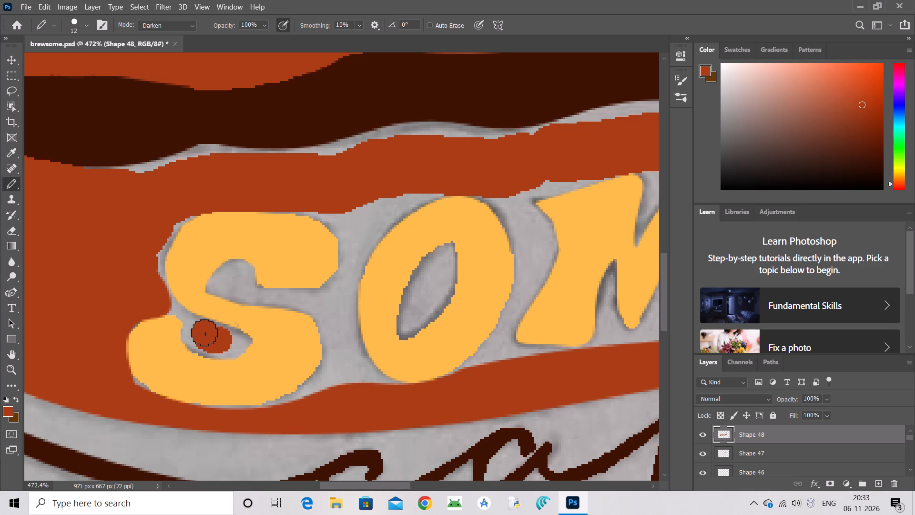
pyautogui.moveTo(205, 334); pyautogui.dragTo(203, 333)
pyautogui.moveTo(242, 280); pyautogui.dragTo(231, 282)
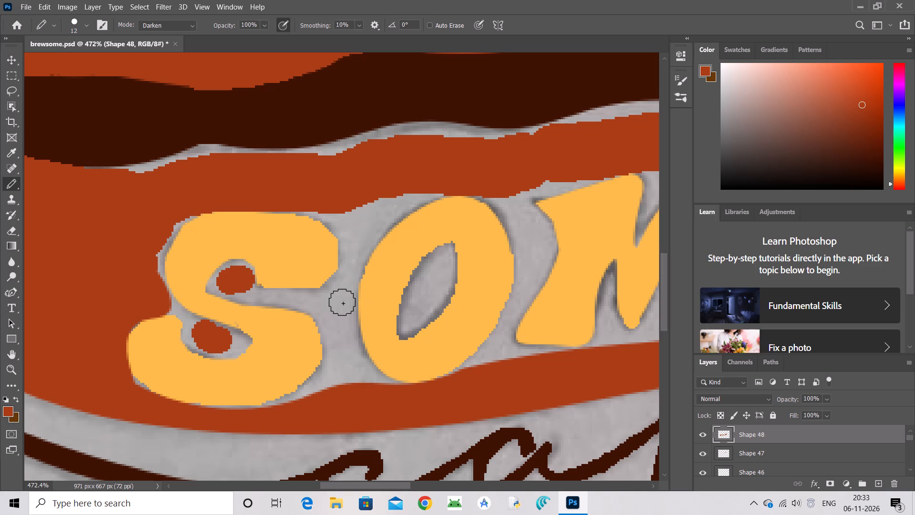
# Paint the lower part of the gap between the S and O rust-brown, joining it to the fill below the letters.
pyautogui.doubleClick(343, 303)
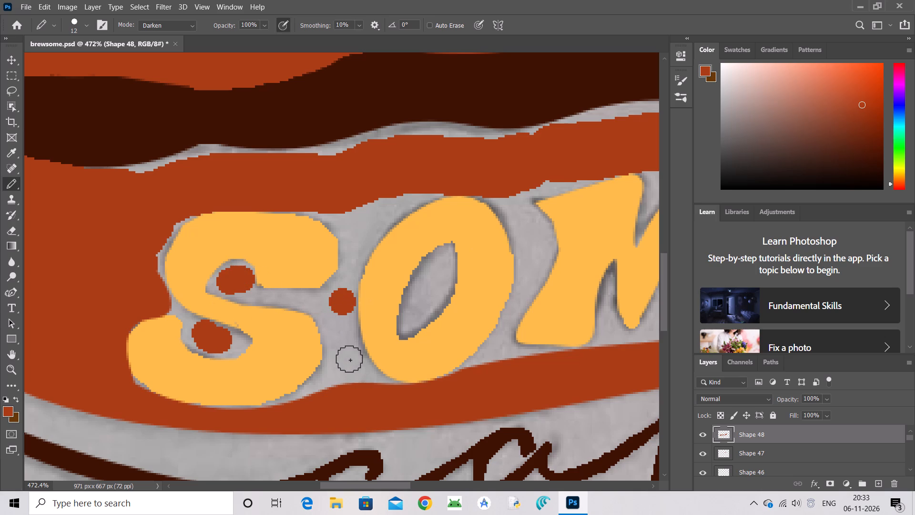
pyautogui.moveTo(342, 315); pyautogui.dragTo(341, 396)
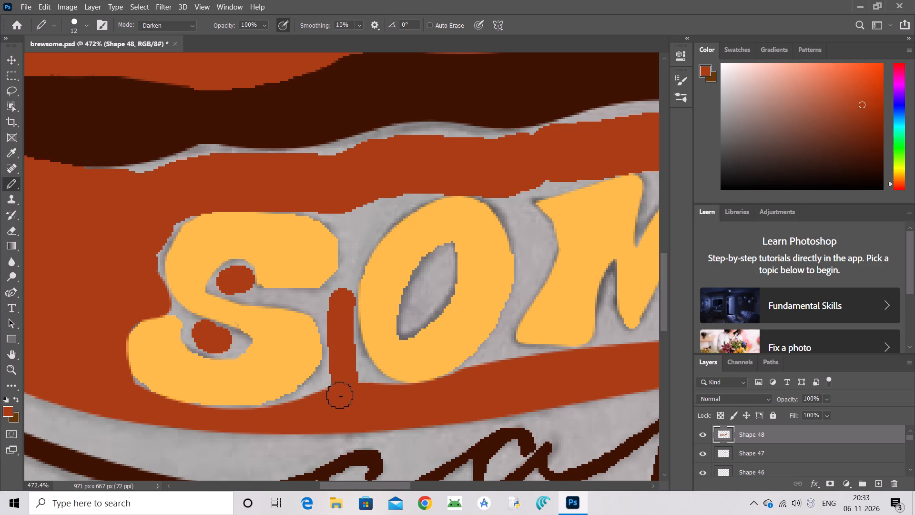
pyautogui.moveTo(341, 396); pyautogui.dragTo(339, 367)
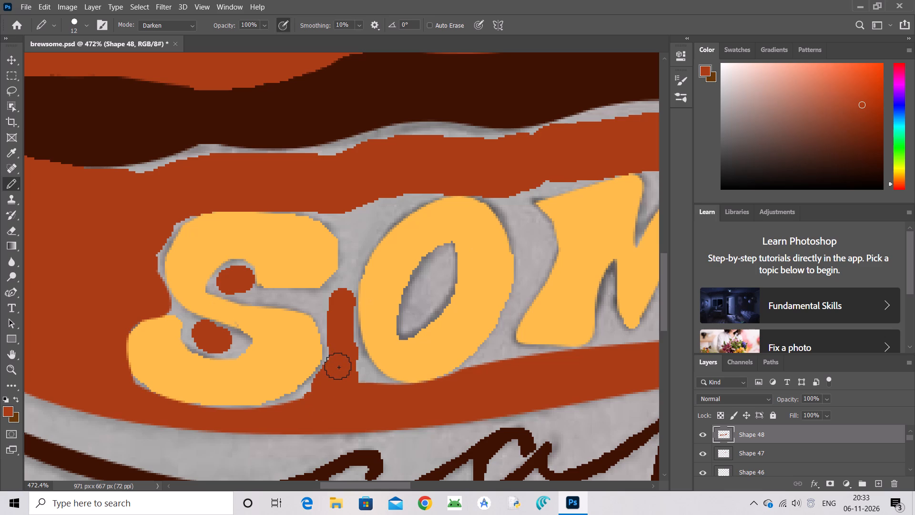
pyautogui.moveTo(339, 367); pyautogui.dragTo(370, 386)
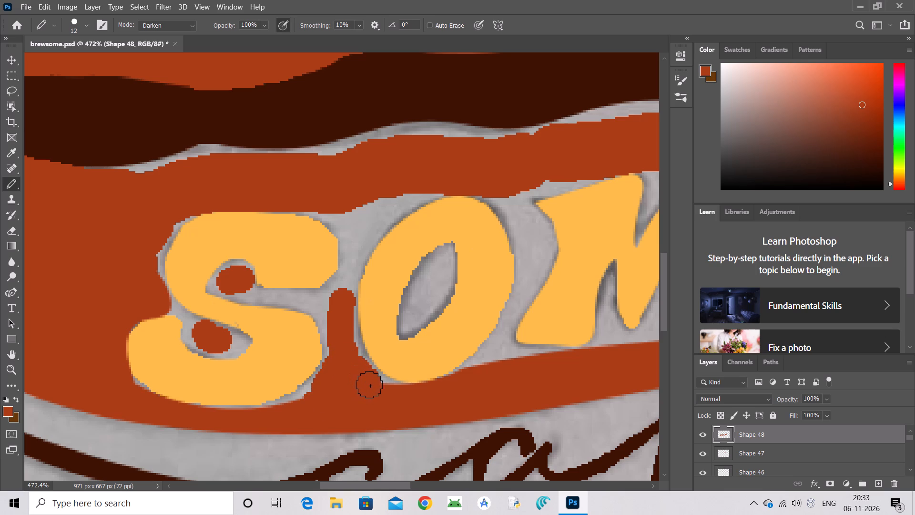
pyautogui.moveTo(370, 386); pyautogui.dragTo(389, 397)
# Extend the rust-brown strip down into the top of the gap between S and O, undoing the second stroke.
pyautogui.moveTo(340, 204); pyautogui.dragTo(355, 234)
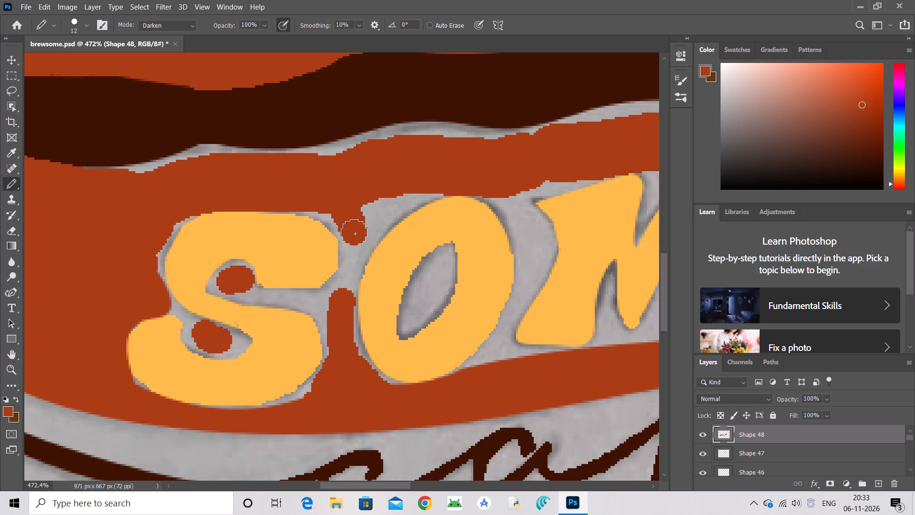
pyautogui.moveTo(373, 207); pyautogui.dragTo(430, 167)
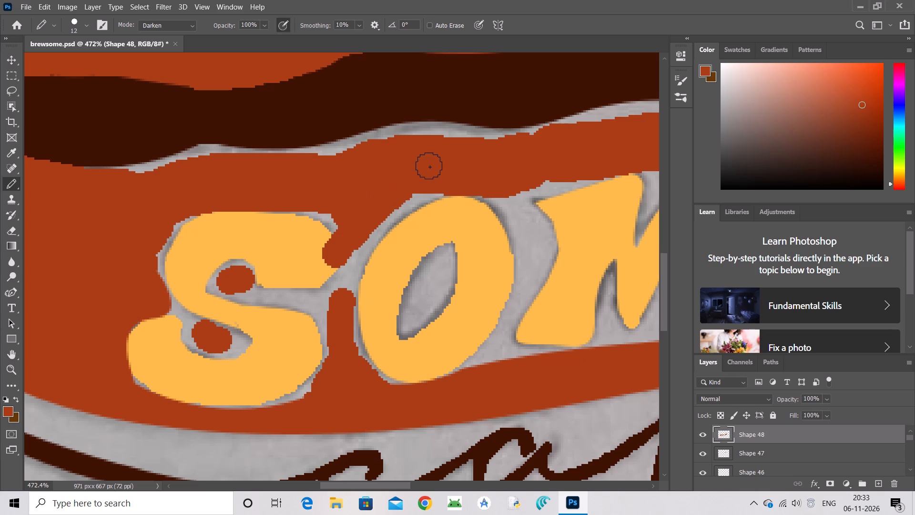
pyautogui.hotkey('ctrl', 'z')
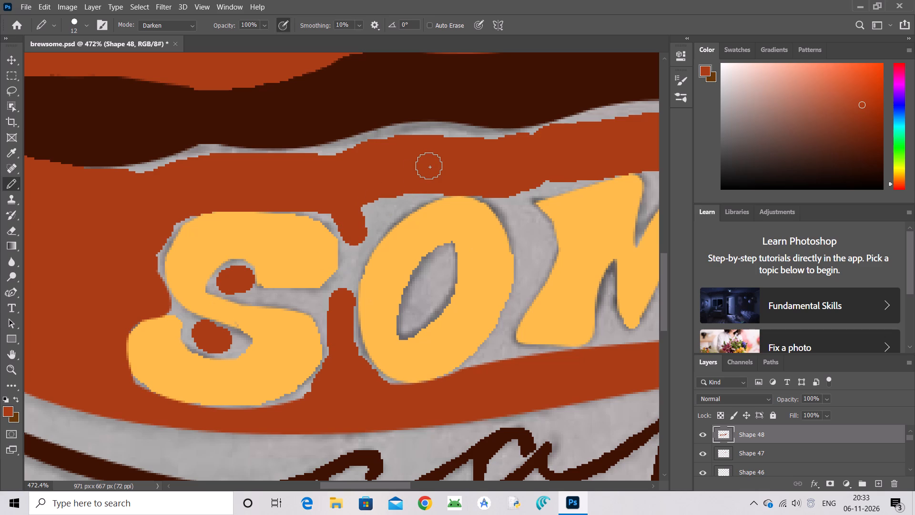
# Paint the grey gap under the dark band above the O rust-brown, undoing the first stroke and repainting it.
pyautogui.moveTo(392, 150); pyautogui.dragTo(426, 132)
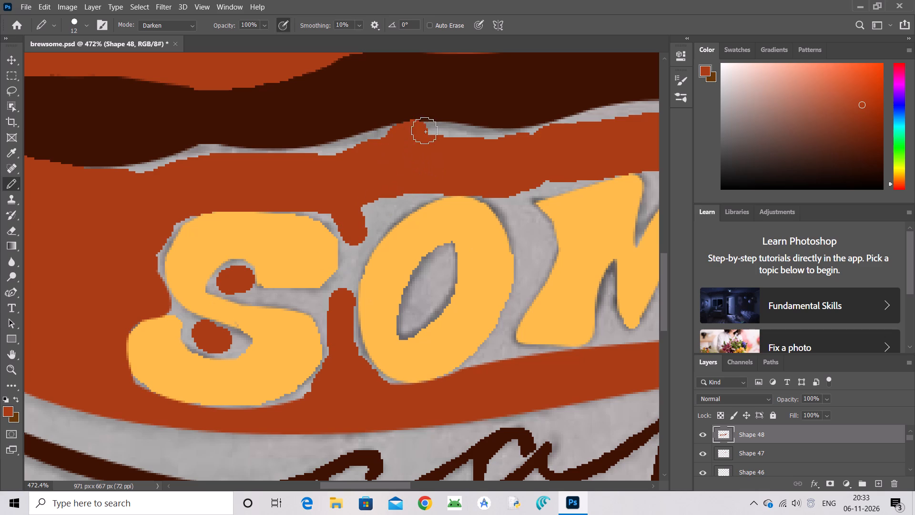
pyautogui.moveTo(426, 132); pyautogui.dragTo(442, 133)
pyautogui.hotkey('ctrl', 'z')
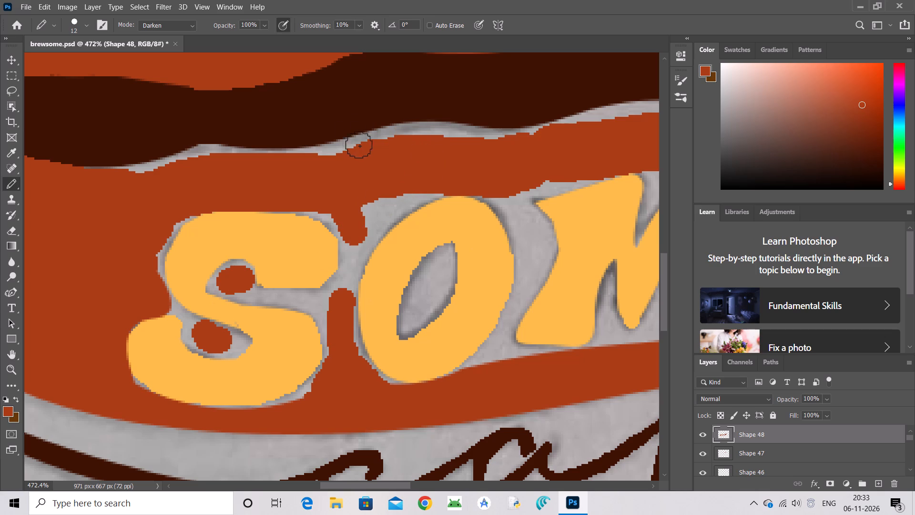
pyautogui.moveTo(366, 151); pyautogui.dragTo(471, 148)
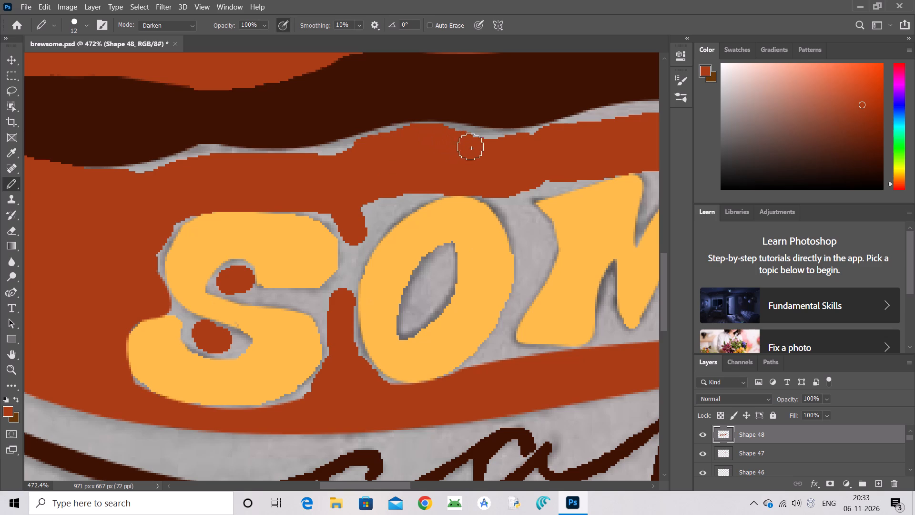
pyautogui.moveTo(471, 148); pyautogui.dragTo(497, 153)
# Fill the grey wedge along the upper-left curve of the O with rust-brown, up to the strip above.
pyautogui.moveTo(385, 208); pyautogui.dragTo(371, 218)
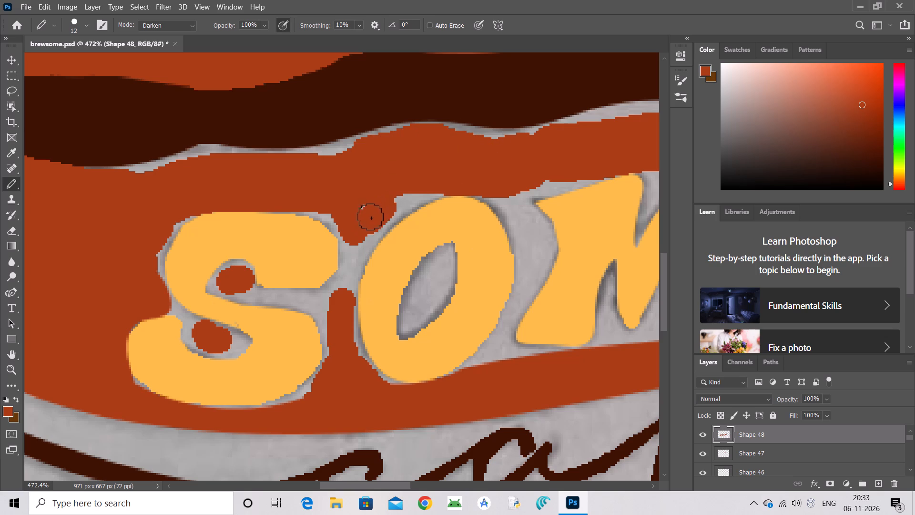
pyautogui.moveTo(371, 218); pyautogui.dragTo(485, 178)
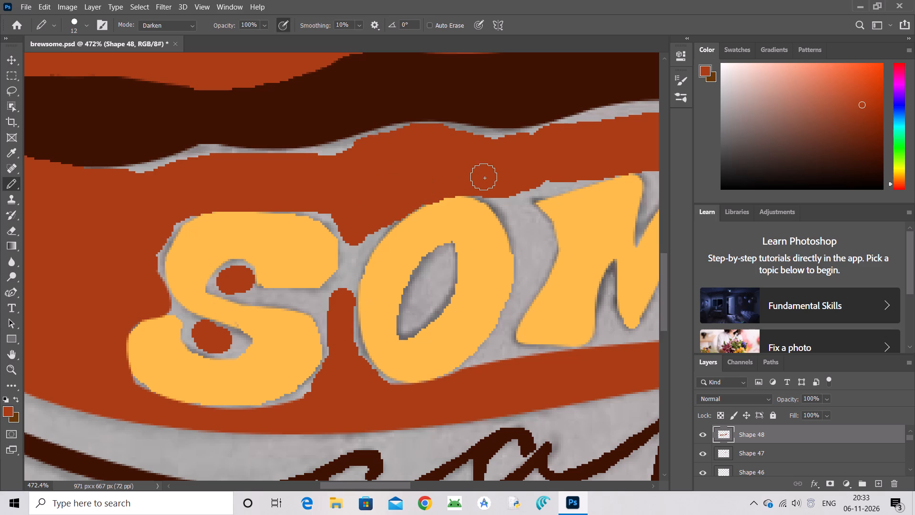
# Undo the last fill beside the O and repaint the grey wedge along its upper-left curve rust-brown with the Pencil.
pyautogui.press('z')
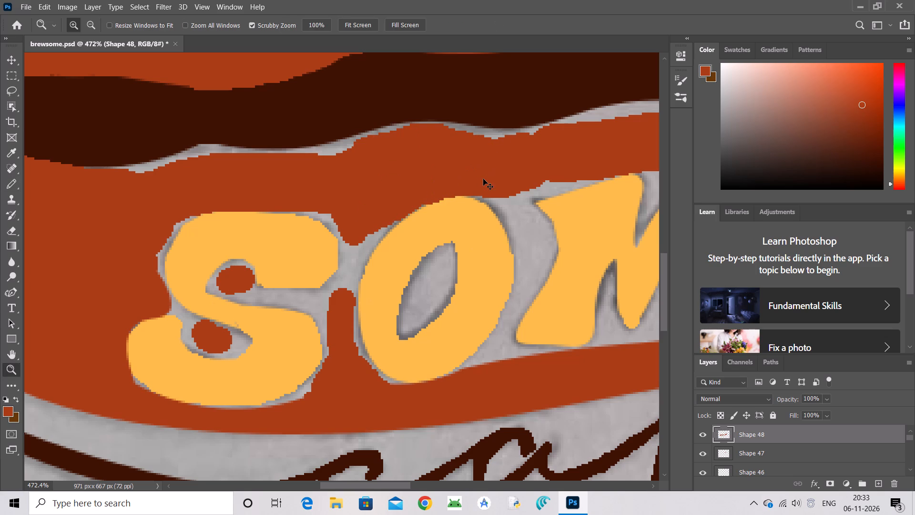
pyautogui.hotkey('ctrl', 'z')
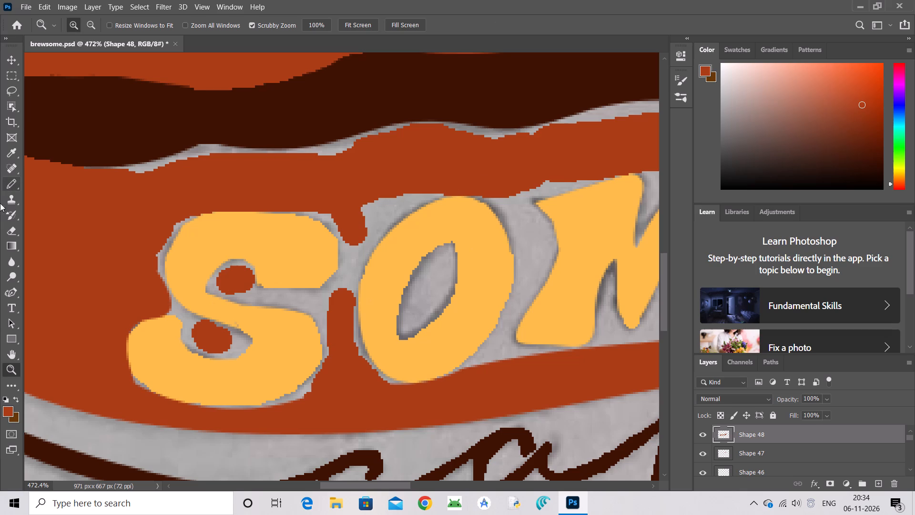
pyautogui.click(12, 185)
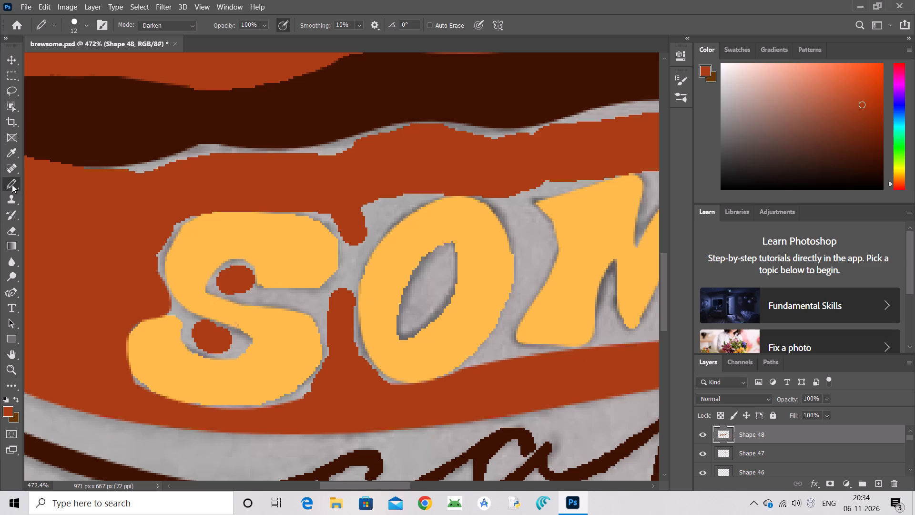
pyautogui.moveTo(395, 200); pyautogui.dragTo(395, 200)
pyautogui.moveTo(395, 200); pyautogui.dragTo(377, 224)
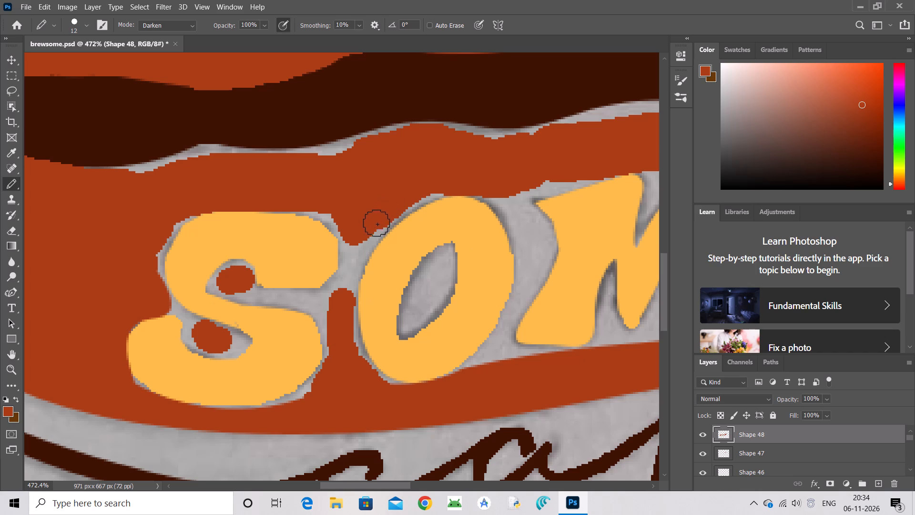
pyautogui.moveTo(377, 224); pyautogui.dragTo(375, 229)
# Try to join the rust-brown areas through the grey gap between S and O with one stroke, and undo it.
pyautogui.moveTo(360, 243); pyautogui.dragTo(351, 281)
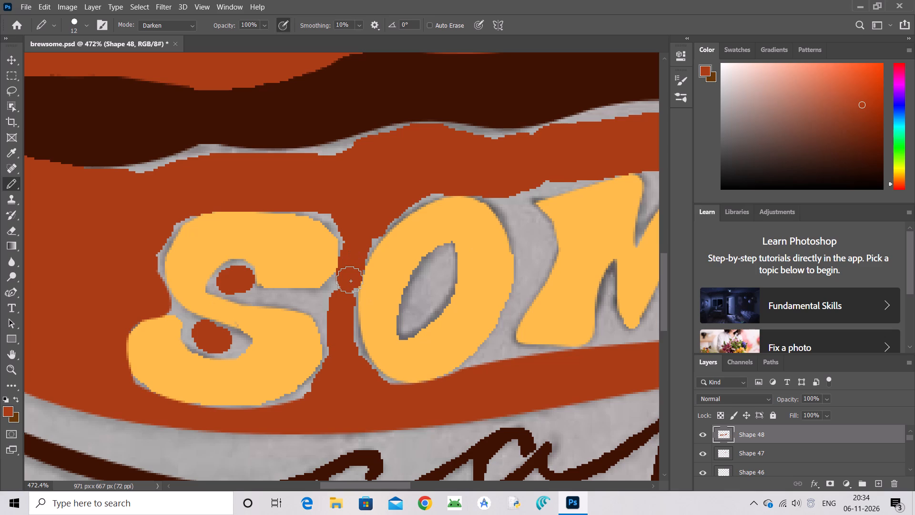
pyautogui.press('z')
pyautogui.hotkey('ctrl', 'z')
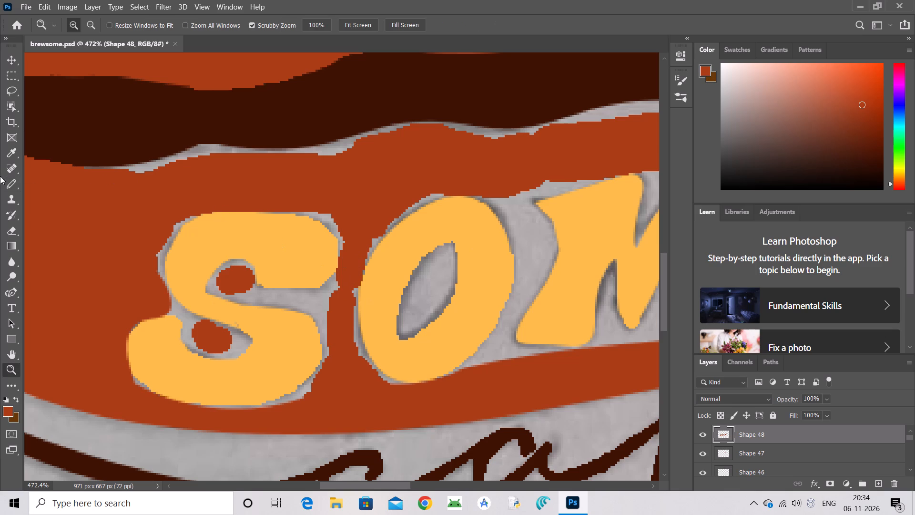
# Paint the upper part of the gap between the O and M rust-brown with the Pencil, starting from the strip above.
pyautogui.click(16, 182)
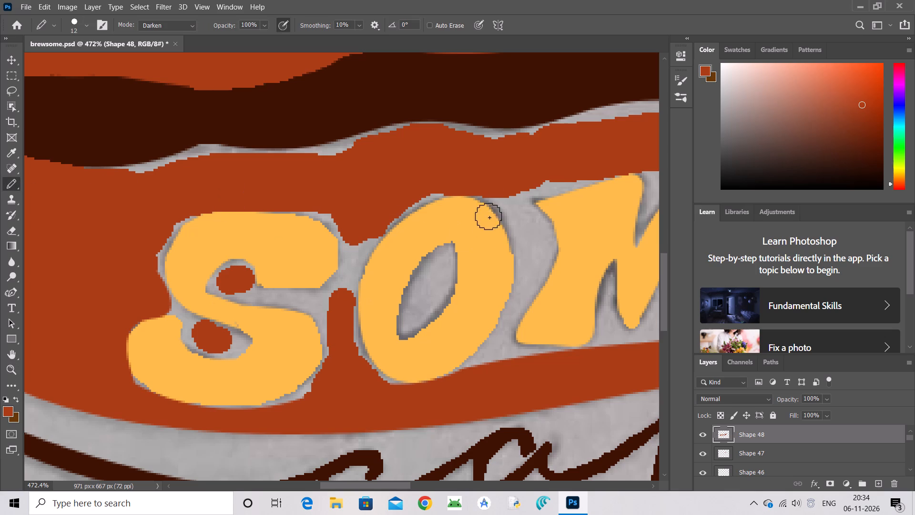
pyautogui.moveTo(508, 200); pyautogui.dragTo(521, 214)
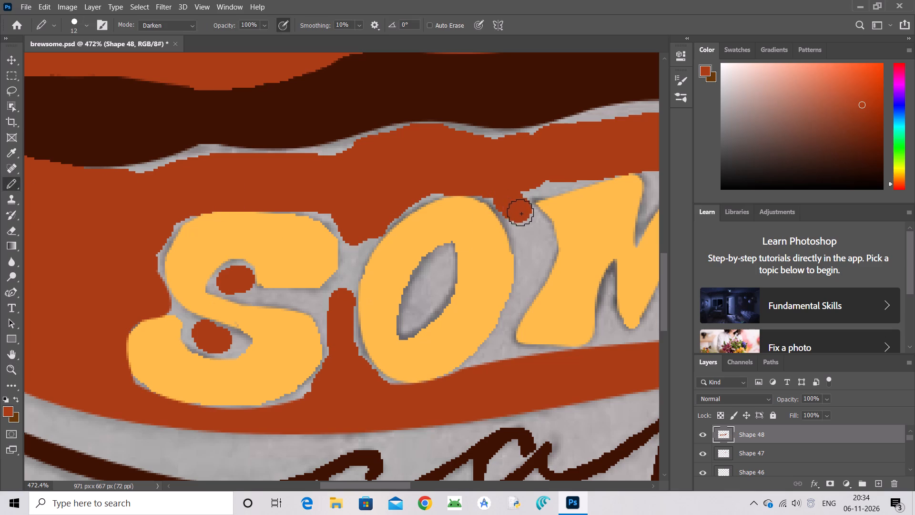
pyautogui.moveTo(521, 214); pyautogui.dragTo(535, 250)
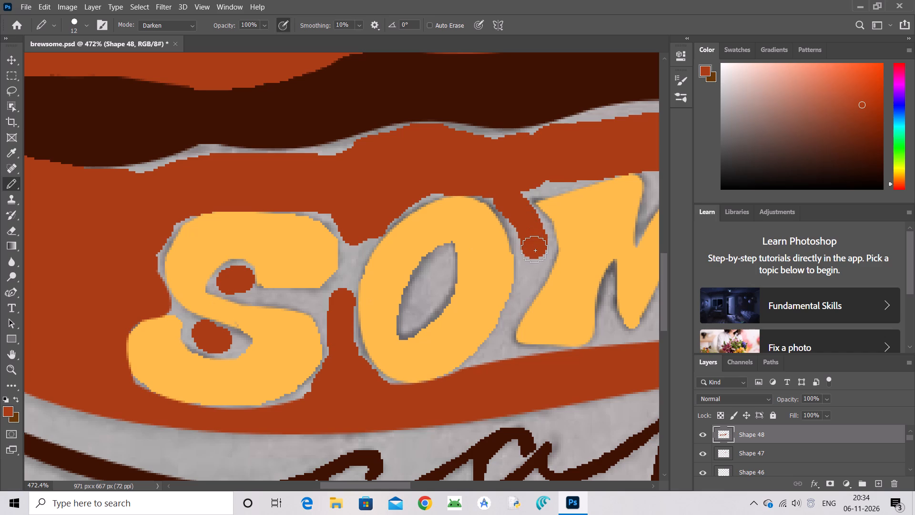
pyautogui.moveTo(535, 250); pyautogui.dragTo(534, 278)
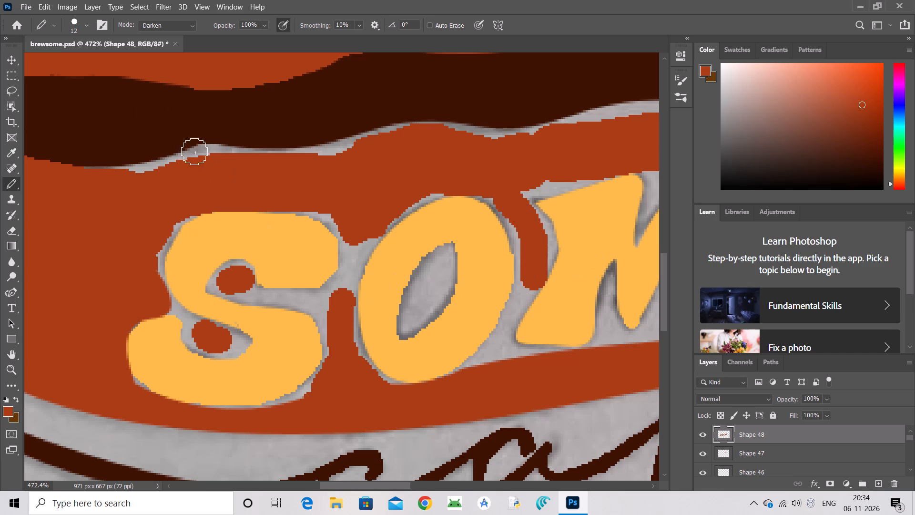
# Reduce the pencil size to 3 px and paint rust-brown through the narrow S–O gap and around the S's upper-right curve.
pyautogui.click(82, 23)
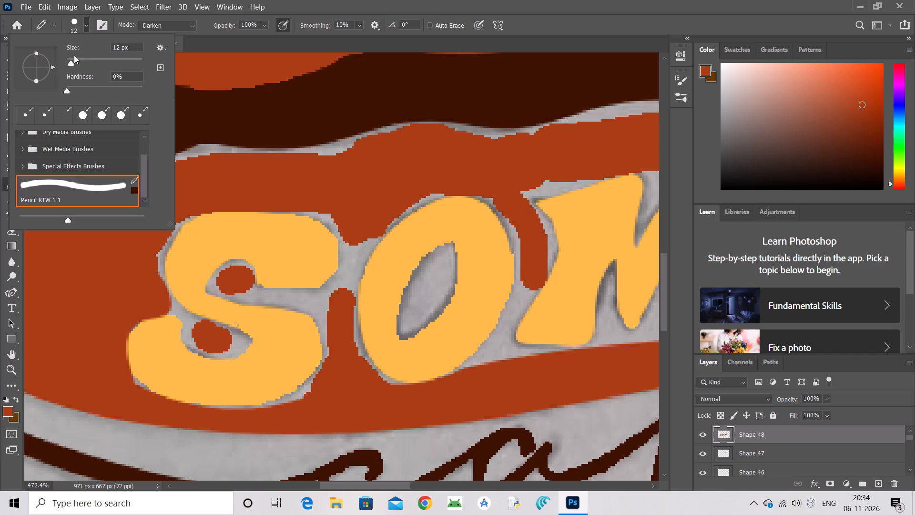
pyautogui.moveTo(72, 60); pyautogui.dragTo(68, 60)
pyautogui.moveTo(362, 231); pyautogui.dragTo(346, 276)
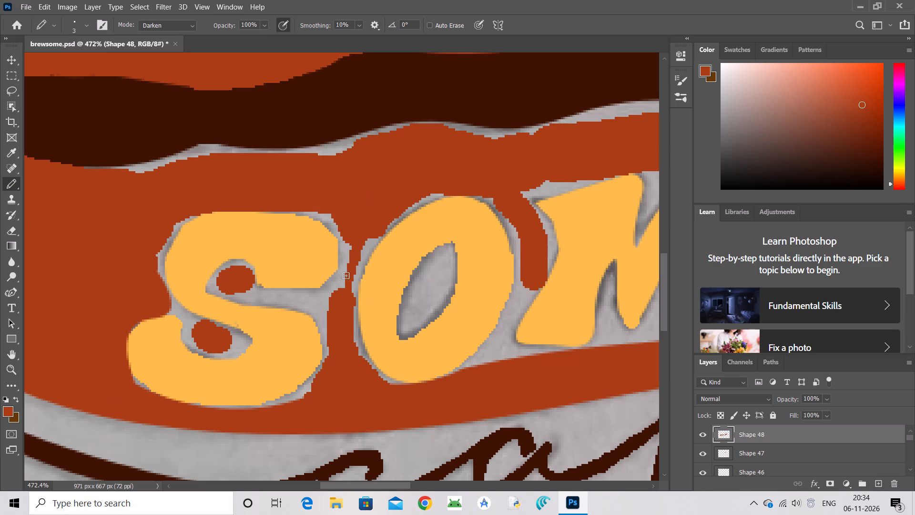
pyautogui.moveTo(346, 276); pyautogui.dragTo(329, 213)
pyautogui.moveTo(329, 213); pyautogui.dragTo(352, 247)
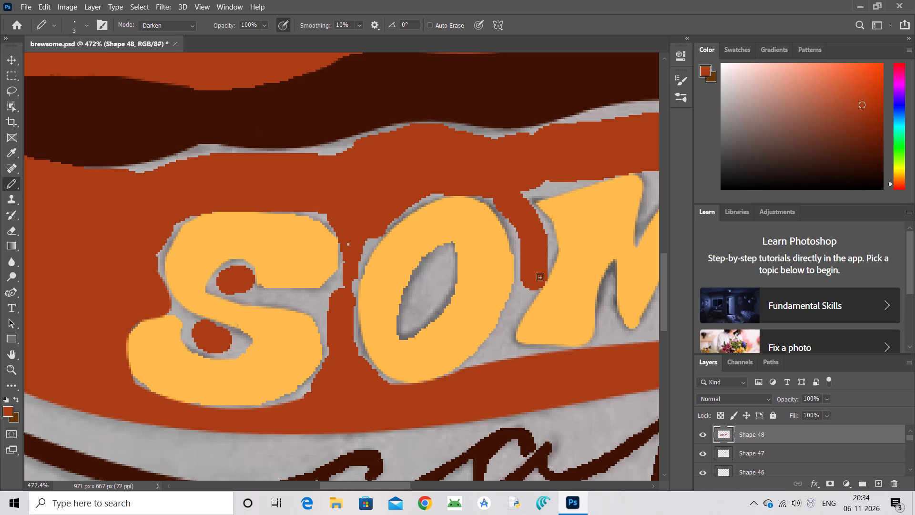
# Extend the rust-brown down along the slanted left leg of the M to the tip of its foot.
pyautogui.moveTo(540, 277); pyautogui.dragTo(513, 332)
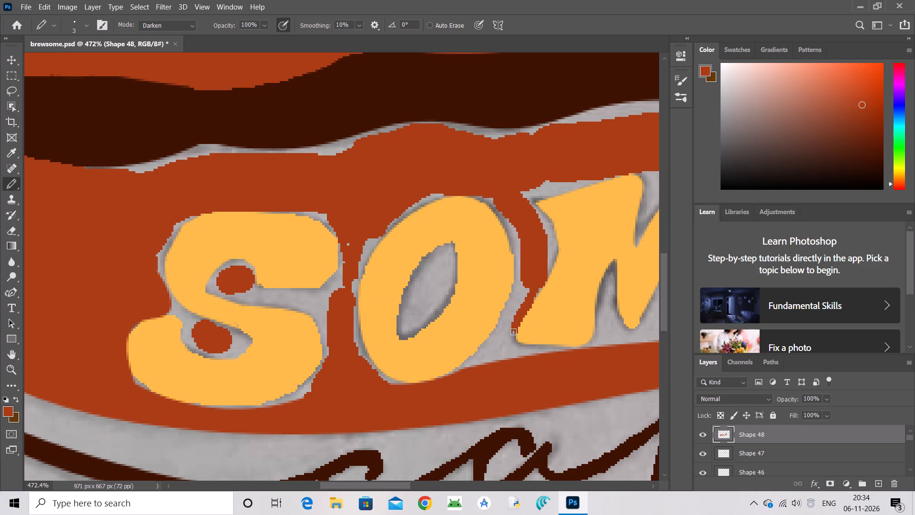
pyautogui.moveTo(513, 332); pyautogui.dragTo(513, 340)
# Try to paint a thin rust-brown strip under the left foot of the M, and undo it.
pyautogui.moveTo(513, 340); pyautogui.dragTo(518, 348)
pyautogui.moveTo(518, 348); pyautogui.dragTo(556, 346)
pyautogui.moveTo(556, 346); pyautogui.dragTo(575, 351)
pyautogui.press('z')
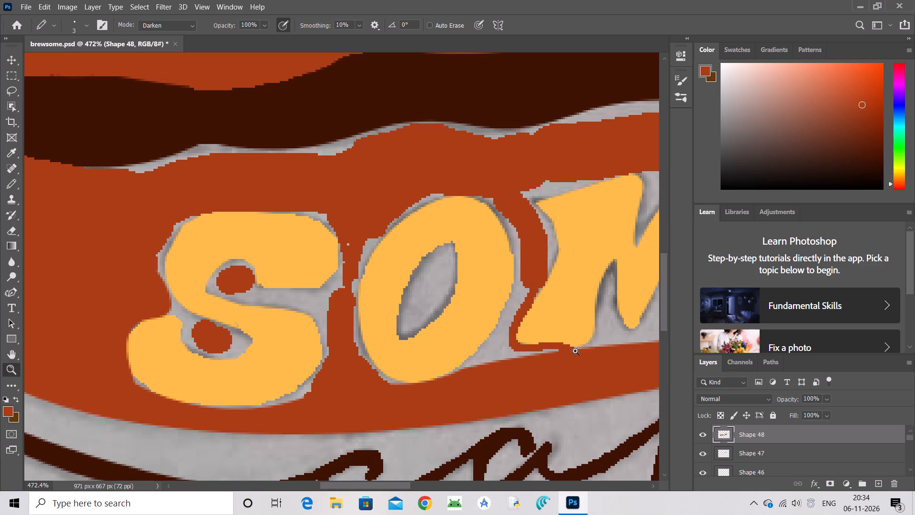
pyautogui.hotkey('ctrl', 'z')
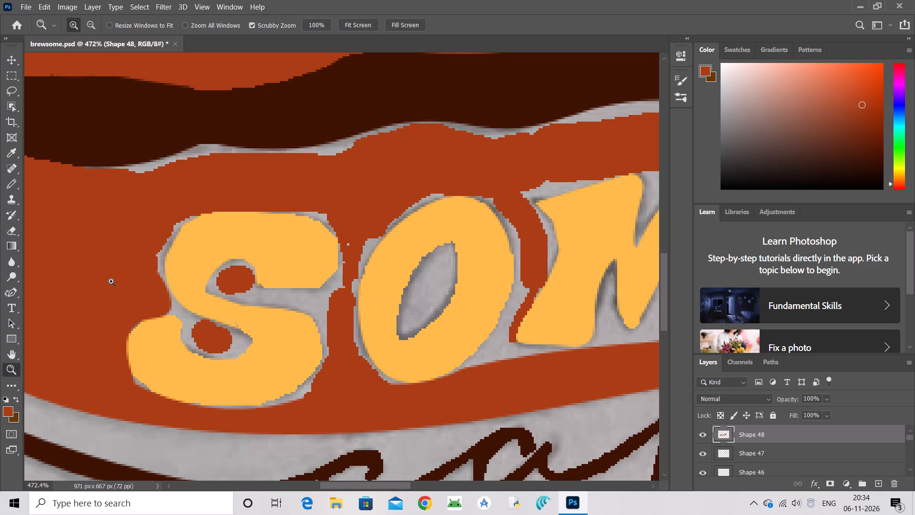
# Start a rust-brown Curvature Pen shape in the S's upper opening, placing anchors at its right corner and top edge.
pyautogui.click(9, 296)
pyautogui.click(212, 211)
pyautogui.moveTo(212, 211); pyautogui.dragTo(194, 220)
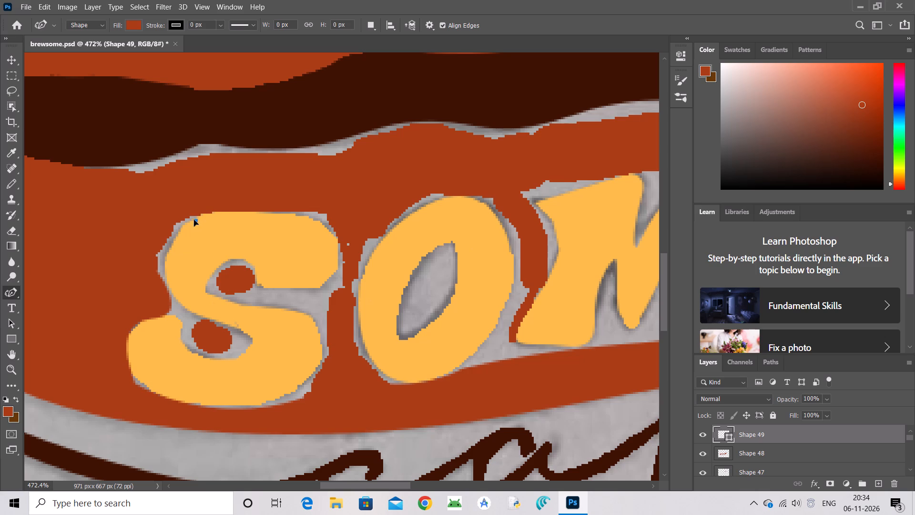
pyautogui.moveTo(194, 220); pyautogui.dragTo(257, 283)
pyautogui.moveTo(257, 283); pyautogui.dragTo(257, 284)
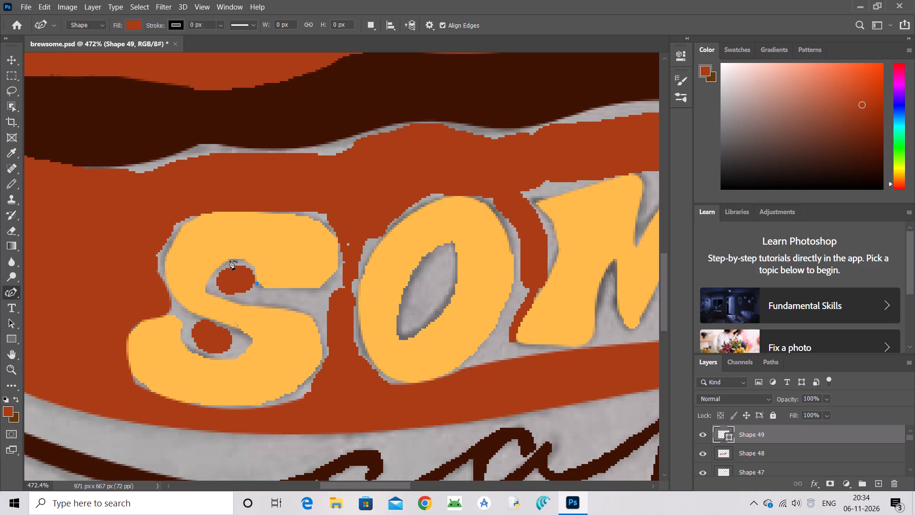
pyautogui.click(230, 260)
pyautogui.moveTo(244, 272); pyautogui.dragTo(245, 270)
pyautogui.moveTo(245, 270); pyautogui.dragTo(247, 261)
# Extend the rust-brown Curvature Pen shape around the left curve of the S's upper opening to its lower-left corner.
pyautogui.moveTo(230, 261); pyautogui.dragTo(213, 274)
pyautogui.moveTo(213, 274); pyautogui.dragTo(212, 278)
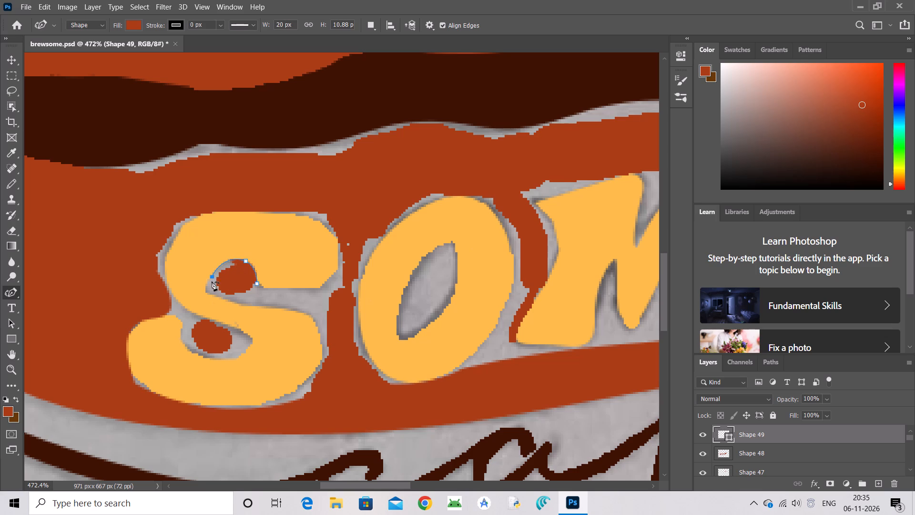
pyautogui.moveTo(212, 276); pyautogui.dragTo(207, 280)
pyautogui.moveTo(207, 280); pyautogui.dragTo(207, 281)
pyautogui.click(217, 268)
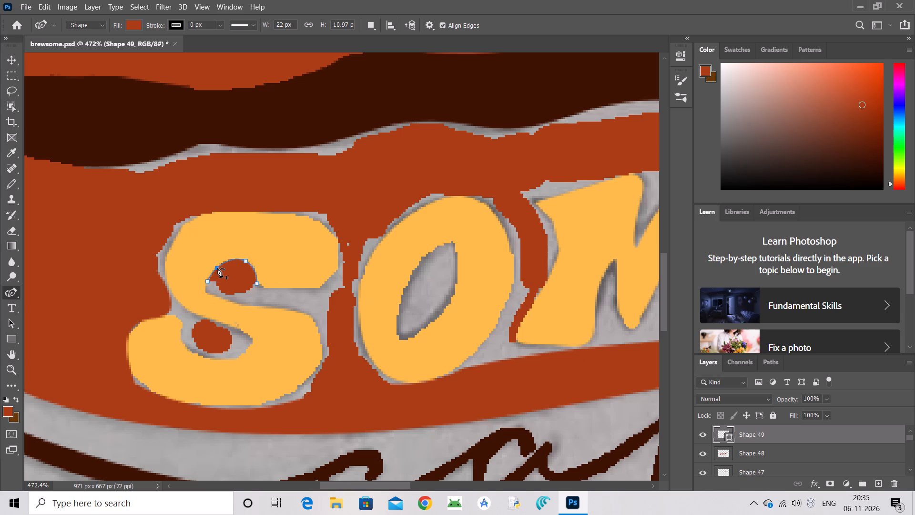
pyautogui.moveTo(207, 282); pyautogui.dragTo(206, 290)
pyautogui.moveTo(206, 290); pyautogui.dragTo(206, 291)
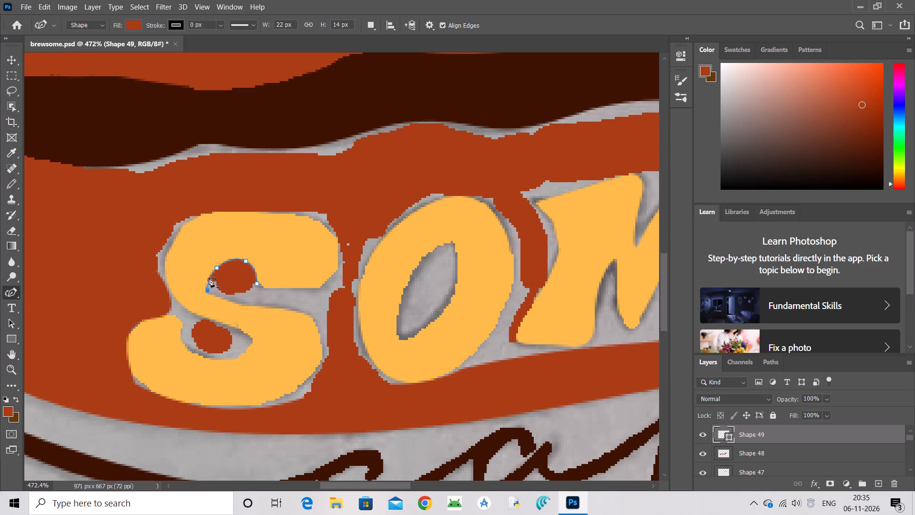
pyautogui.click(209, 278)
# Pull the shape's lower edge out along the S's diagonal stroke, adding anchors so it follows the yellow edge.
pyautogui.moveTo(209, 291); pyautogui.dragTo(211, 291)
pyautogui.moveTo(211, 291); pyautogui.dragTo(228, 299)
pyautogui.moveTo(228, 299); pyautogui.dragTo(234, 302)
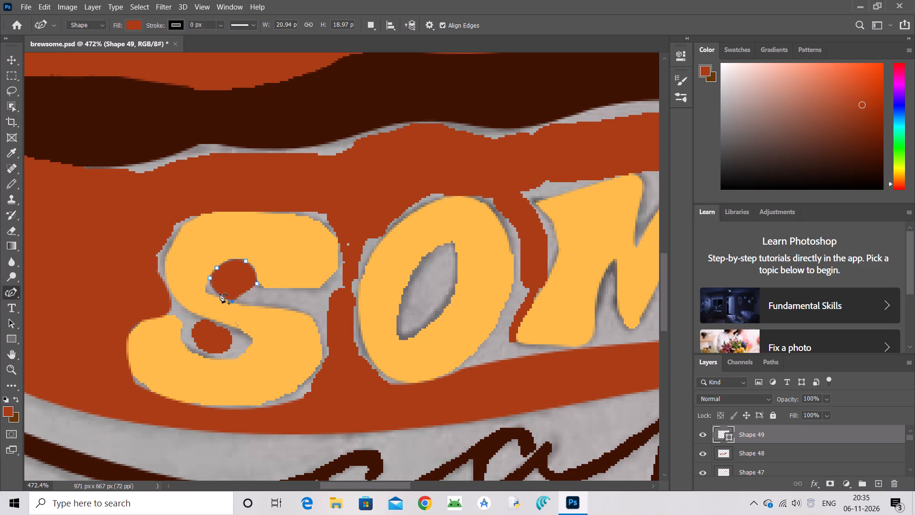
pyautogui.click(216, 291)
pyautogui.moveTo(216, 291); pyautogui.dragTo(207, 289)
pyautogui.moveTo(207, 289); pyautogui.dragTo(207, 290)
pyautogui.click(220, 295)
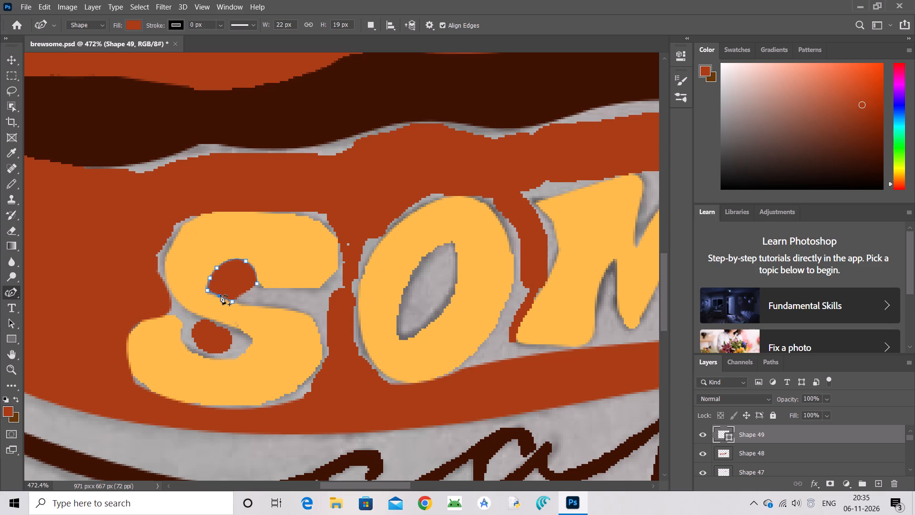
pyautogui.click(220, 295)
pyautogui.moveTo(233, 302); pyautogui.dragTo(249, 305)
pyautogui.moveTo(249, 305); pyautogui.dragTo(252, 306)
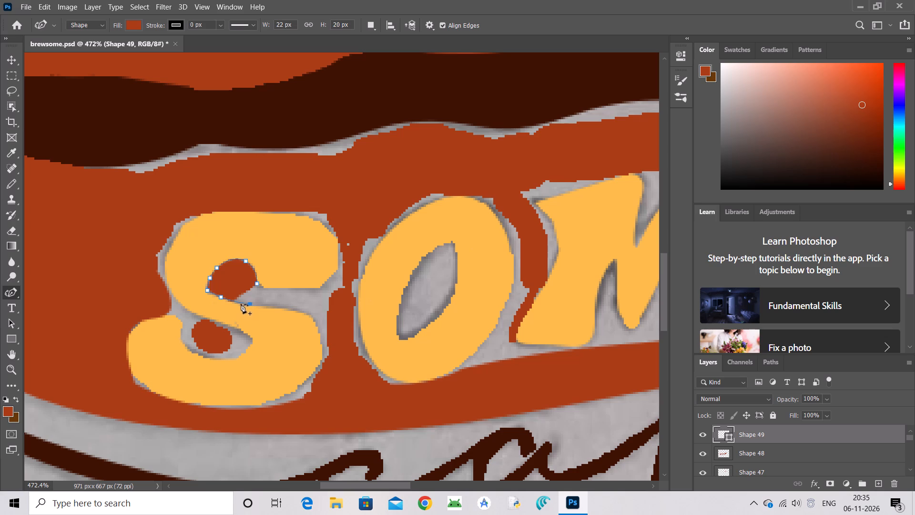
pyautogui.click(238, 302)
# Stretch the shape into the channel between the S's upper arm and lower bowl, adding anchors along both edges.
pyautogui.moveTo(251, 304); pyautogui.dragTo(284, 307)
pyautogui.moveTo(284, 307); pyautogui.dragTo(294, 309)
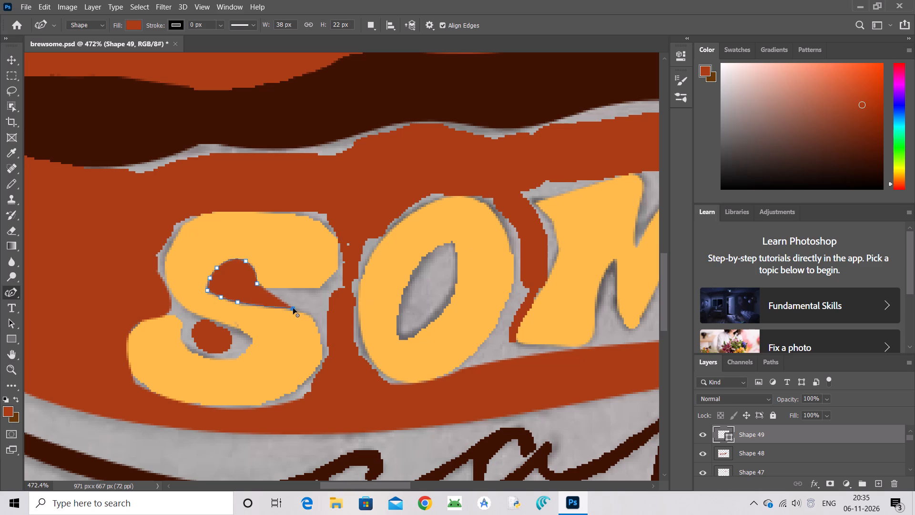
pyautogui.click(272, 293)
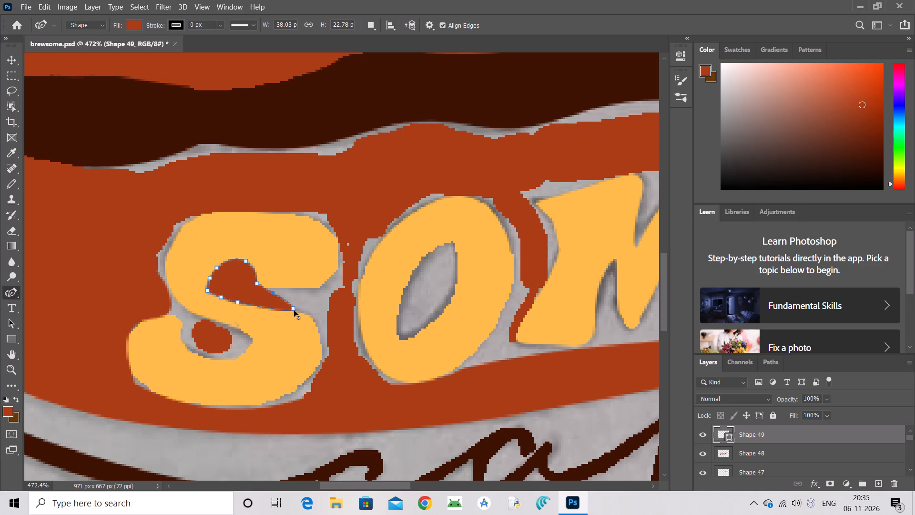
pyautogui.click(285, 299)
pyautogui.moveTo(285, 299); pyautogui.dragTo(287, 293)
pyautogui.moveTo(287, 293); pyautogui.dragTo(305, 289)
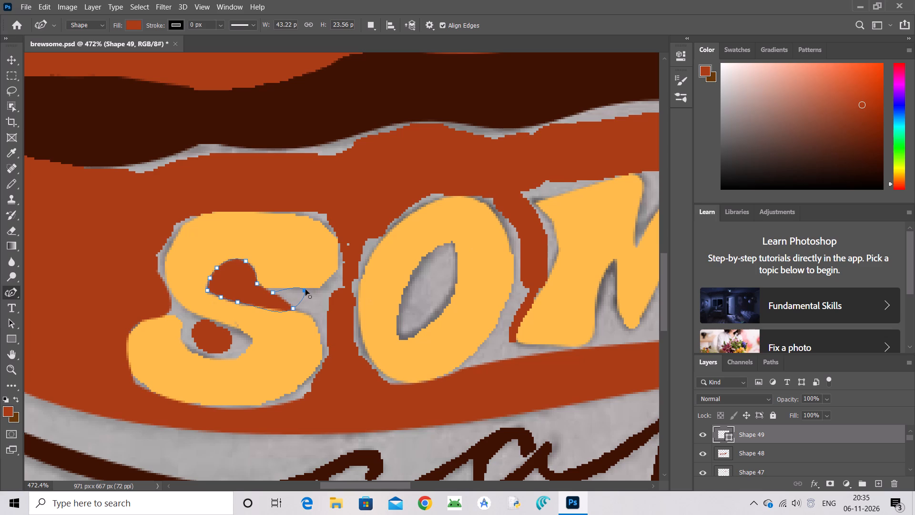
pyautogui.click(265, 309)
pyautogui.moveTo(265, 309); pyautogui.dragTo(263, 309)
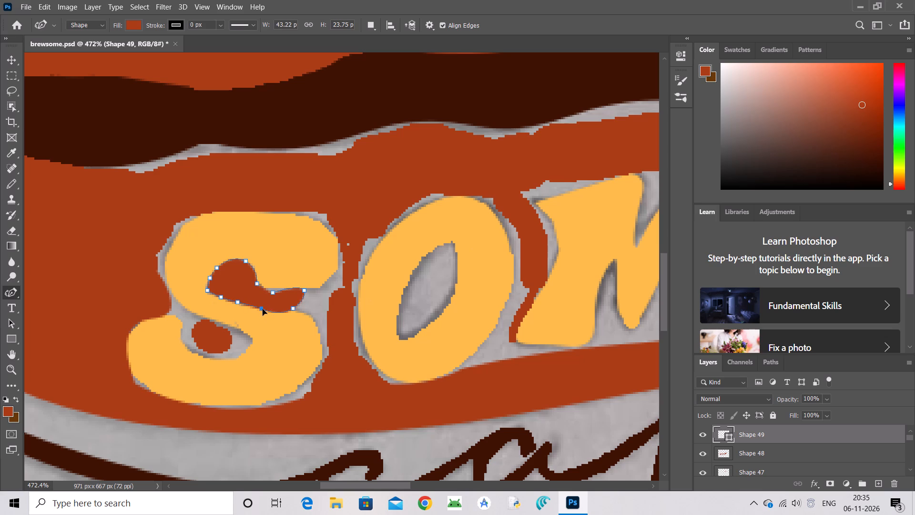
pyautogui.moveTo(263, 309); pyautogui.dragTo(278, 311)
pyautogui.click(252, 305)
pyautogui.click(252, 305)
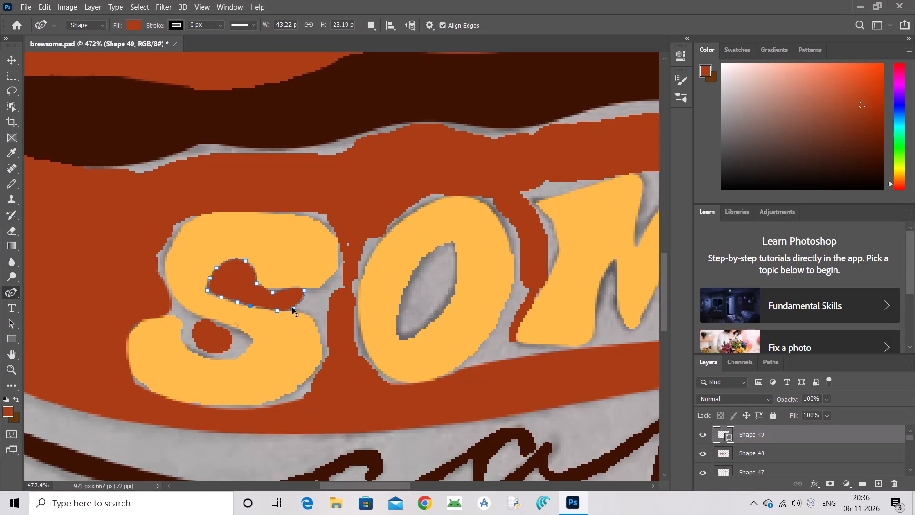
# Extend the shape to the channel's right-hand mouth and fit its edges to the upper arm and lower bowl.
pyautogui.moveTo(292, 308); pyautogui.dragTo(322, 304)
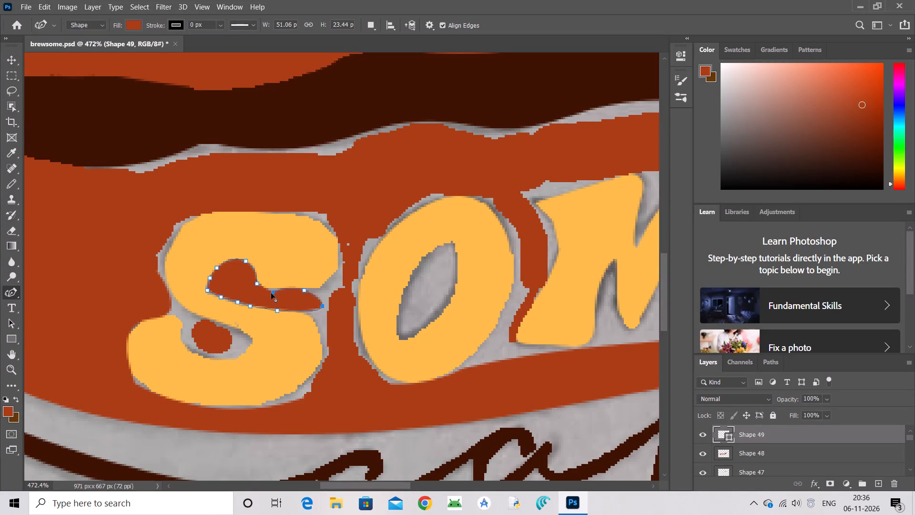
pyautogui.moveTo(274, 292); pyautogui.dragTo(269, 291)
pyautogui.moveTo(269, 291); pyautogui.dragTo(268, 290)
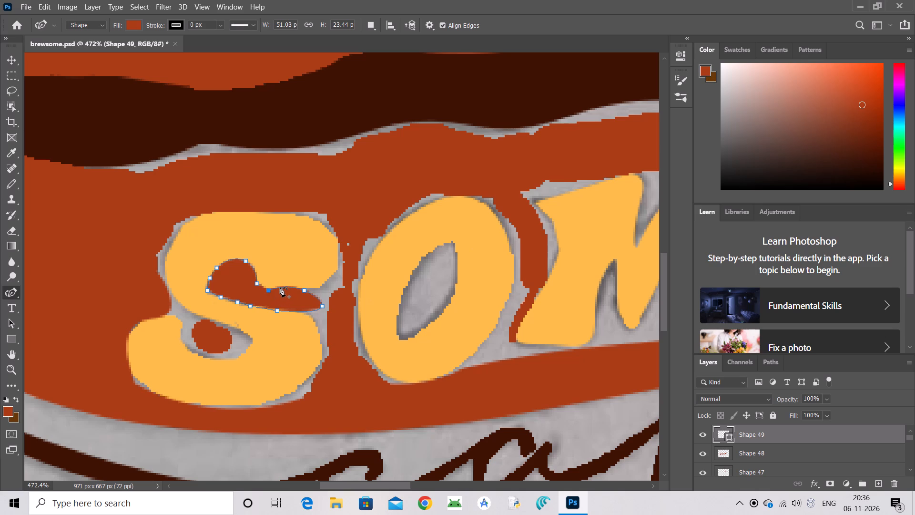
pyautogui.click(280, 287)
pyautogui.click(280, 287)
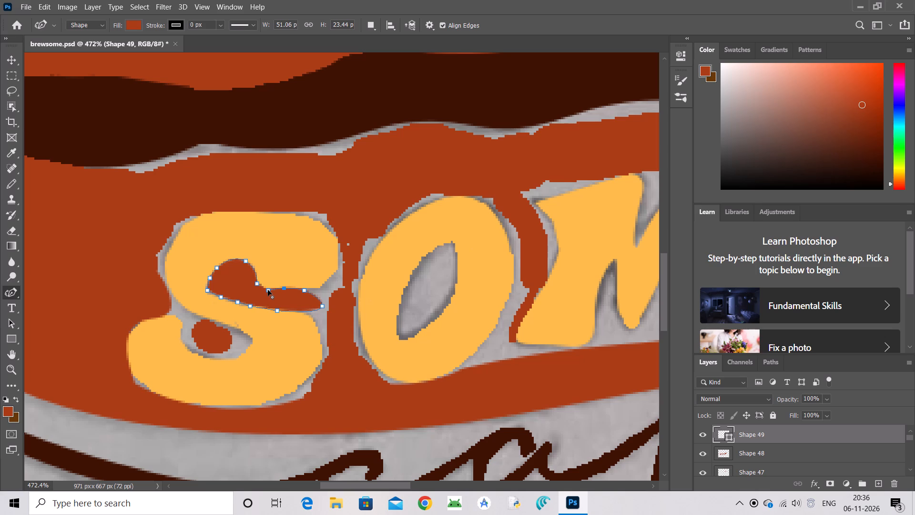
pyautogui.click(268, 290)
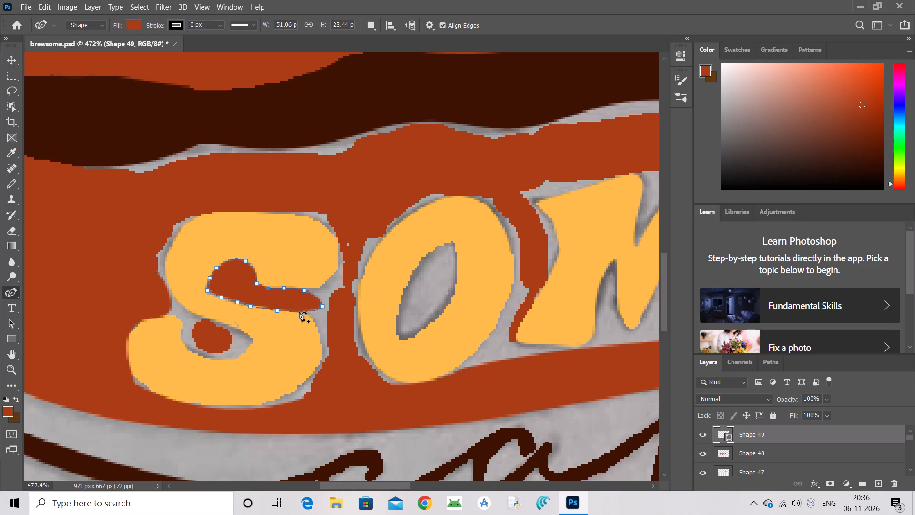
pyautogui.click(298, 312)
# Extend the rust-brown shape out of the channel and down the lower bowl's right side, adding anchors along the bowl's edge and outer side.
pyautogui.moveTo(323, 305); pyautogui.dragTo(333, 329)
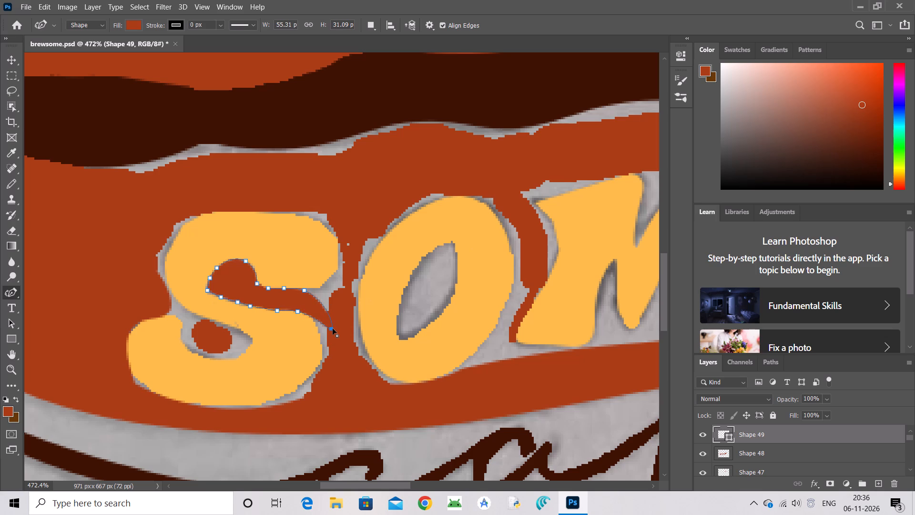
pyautogui.click(318, 319)
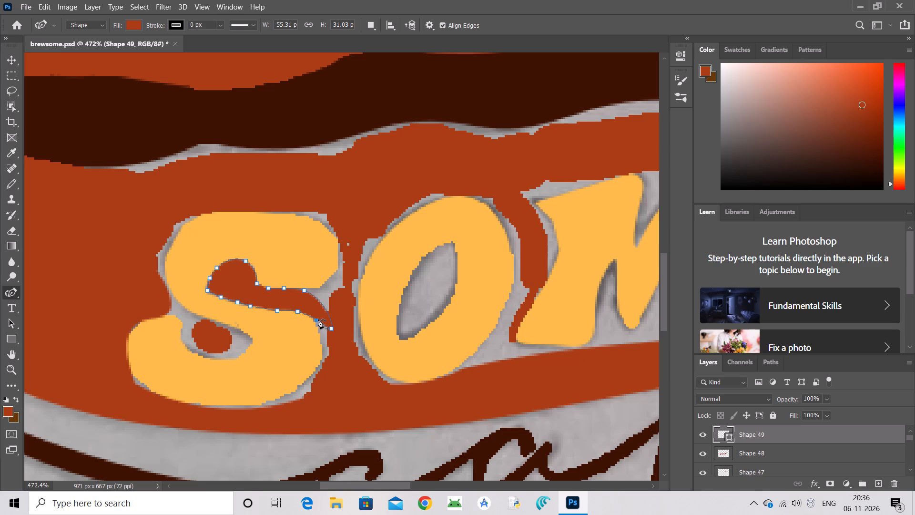
pyautogui.click(318, 319)
pyautogui.moveTo(331, 330); pyautogui.dragTo(324, 357)
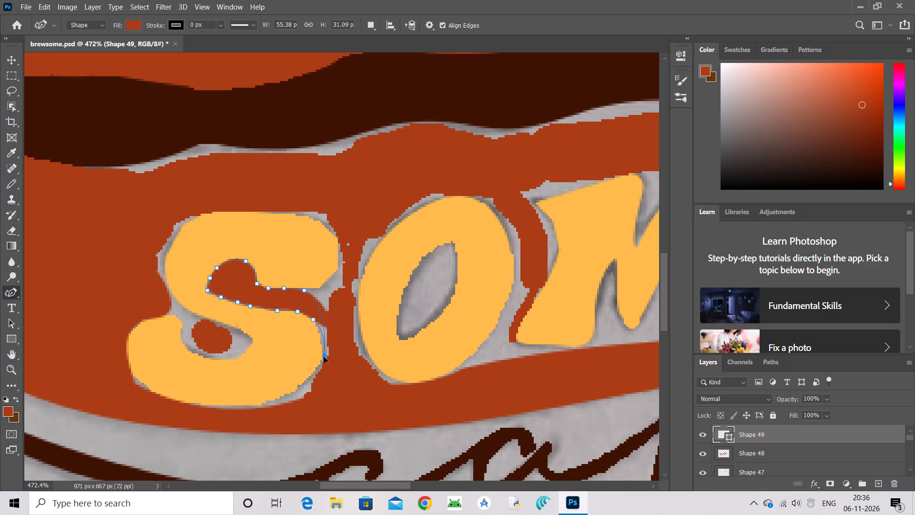
pyautogui.moveTo(324, 357); pyautogui.dragTo(345, 350)
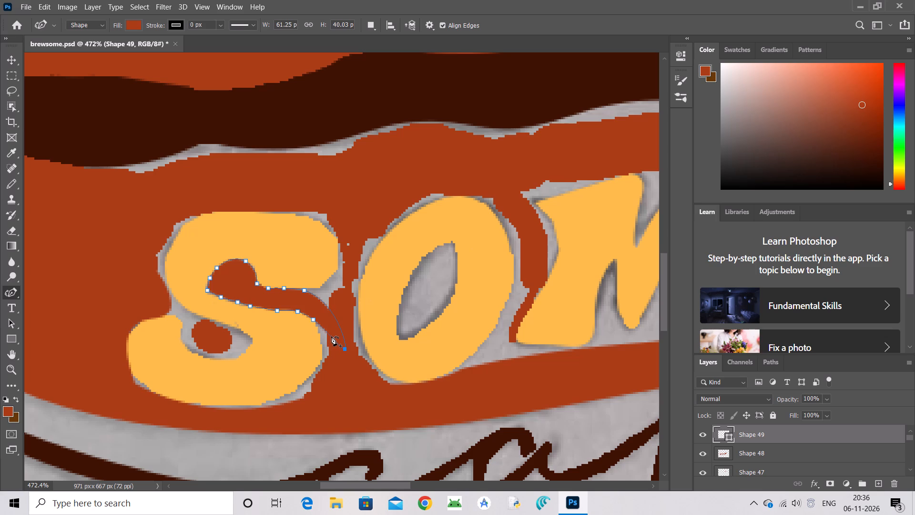
pyautogui.click(331, 336)
pyautogui.moveTo(331, 336); pyautogui.dragTo(324, 354)
pyautogui.moveTo(324, 354); pyautogui.dragTo(323, 364)
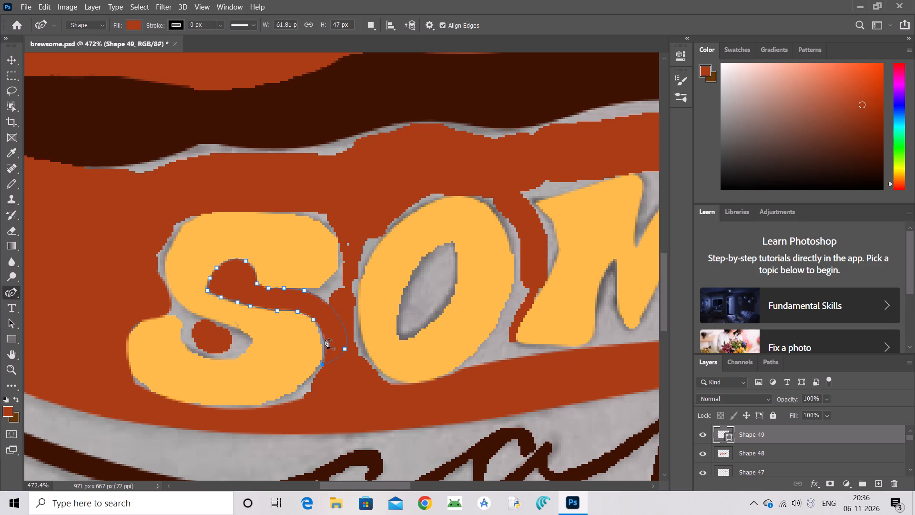
pyautogui.click(324, 341)
pyautogui.click(324, 341)
# Carry the shape around the lower bowl's bottom-right curve, adding anchors on its inner and outer edges.
pyautogui.moveTo(323, 363); pyautogui.dragTo(318, 372)
pyautogui.moveTo(318, 372); pyautogui.dragTo(323, 374)
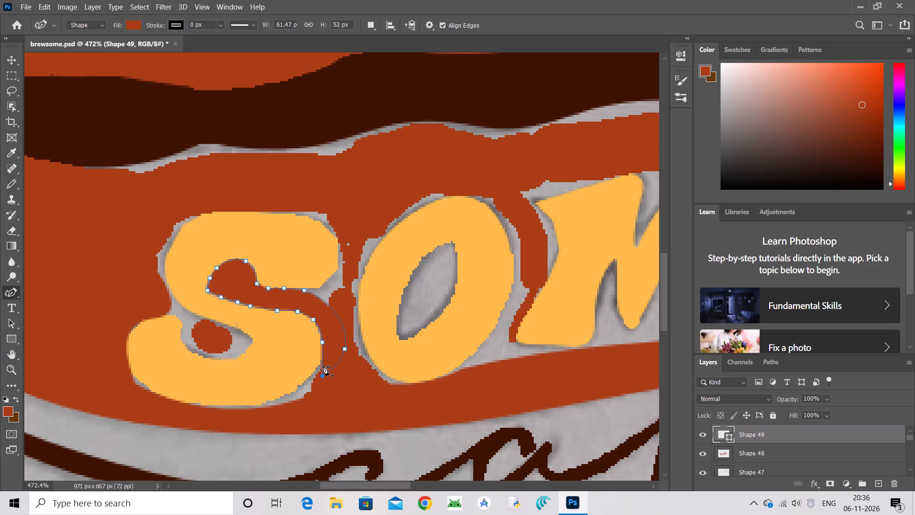
pyautogui.click(322, 361)
pyautogui.moveTo(322, 376); pyautogui.dragTo(301, 387)
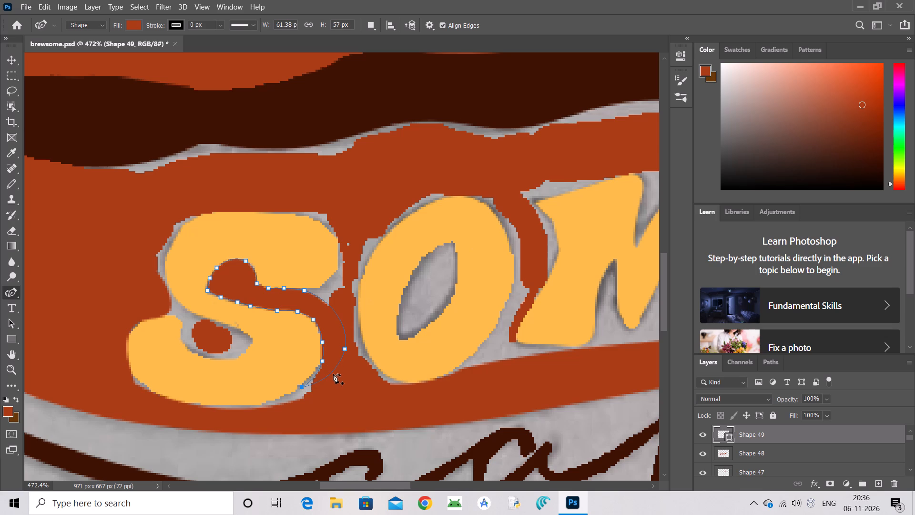
pyautogui.click(331, 374)
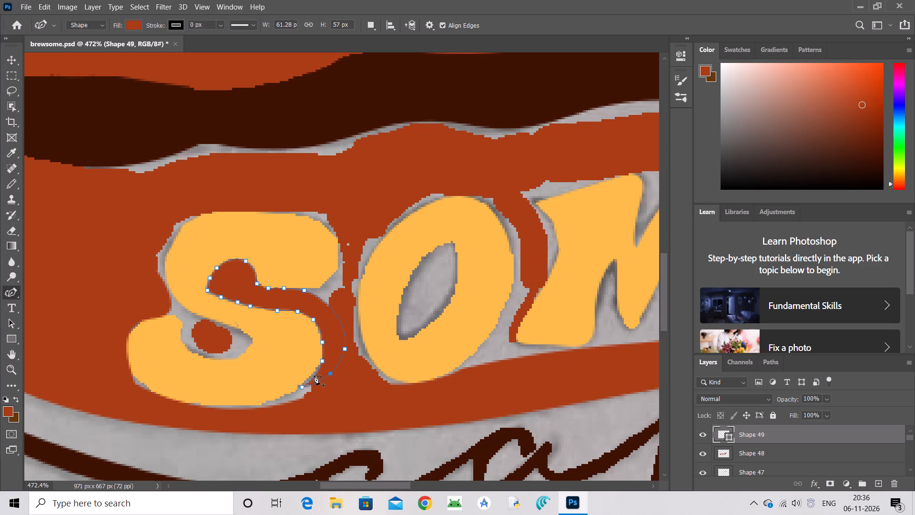
pyautogui.click(314, 375)
pyautogui.moveTo(314, 375); pyautogui.dragTo(309, 374)
pyautogui.moveTo(309, 374); pyautogui.dragTo(309, 375)
pyautogui.moveTo(302, 387); pyautogui.dragTo(288, 396)
# Fine-tune the shape's anchors around the S's upper opening, diagonal stroke and lower bowl so they hug the yellow edge.
pyautogui.click(323, 362)
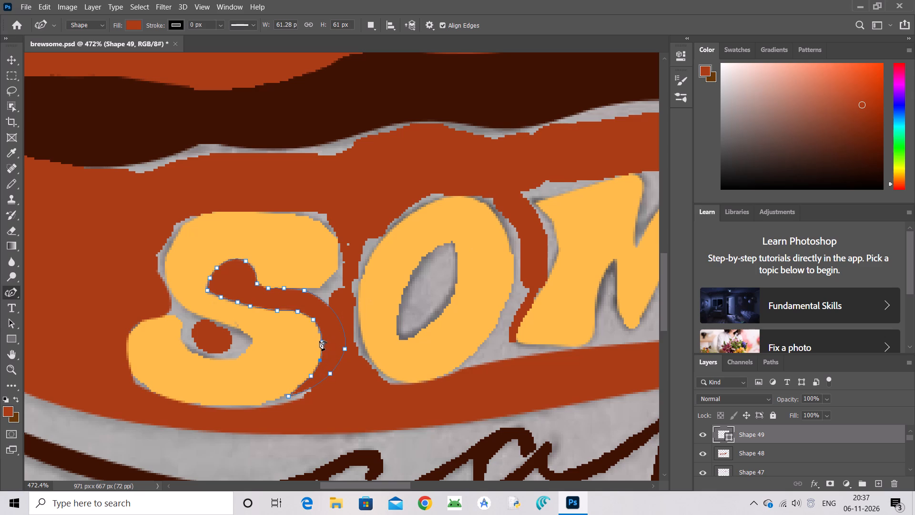
pyautogui.doubleClick(322, 342)
pyautogui.click(259, 285)
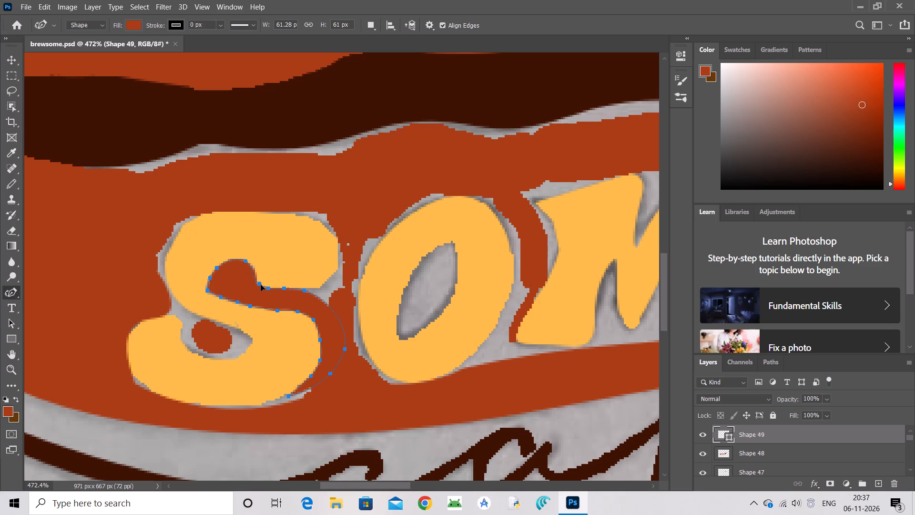
pyautogui.doubleClick(253, 273)
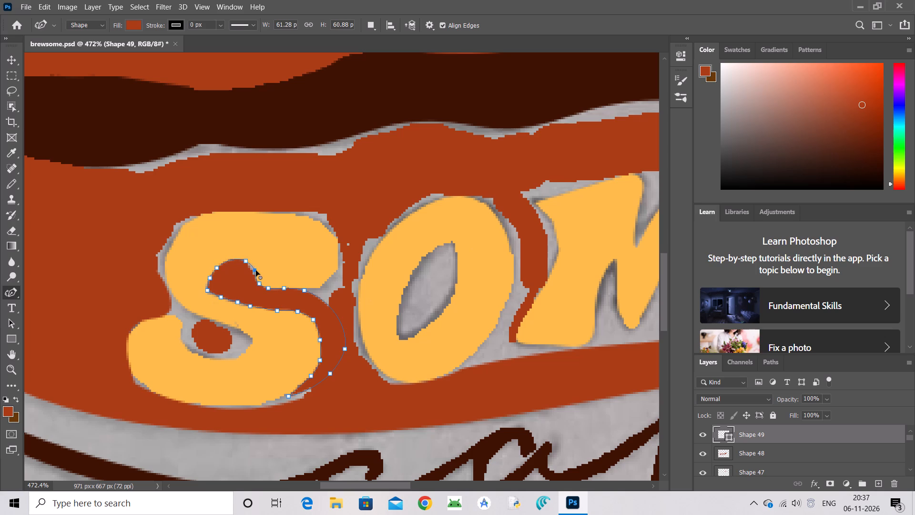
pyautogui.click(210, 278)
pyautogui.moveTo(218, 267); pyautogui.dragTo(226, 260)
pyautogui.click(236, 302)
pyautogui.click(220, 296)
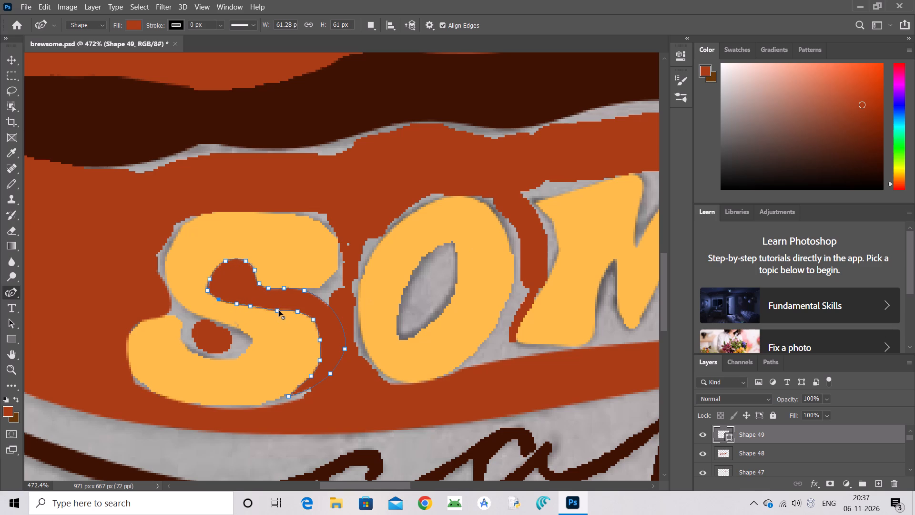
pyautogui.click(314, 321)
pyautogui.click(318, 361)
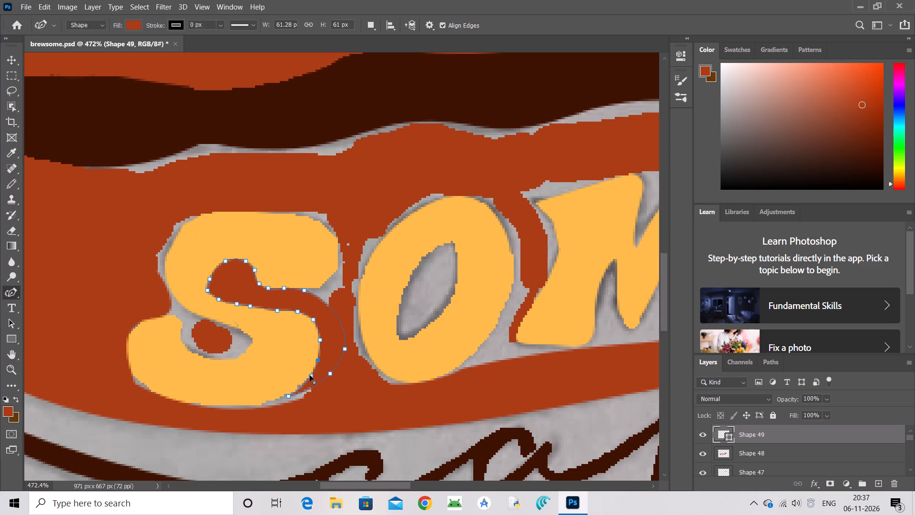
pyautogui.click(310, 376)
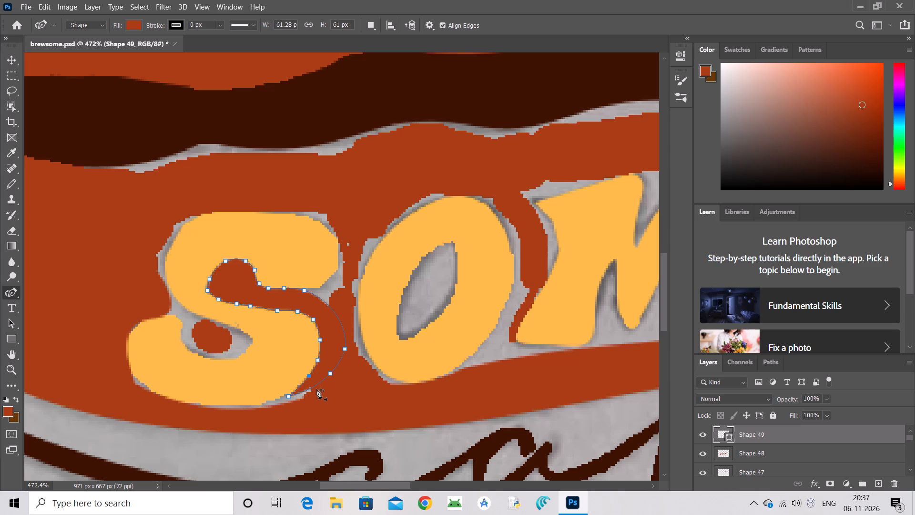
# Stretch the shape beneath the S to the middle of its bottom edge, adding anchors along the yellow edge and the outer curve.
pyautogui.click(314, 386)
pyautogui.moveTo(314, 386); pyautogui.dragTo(296, 410)
pyautogui.moveTo(289, 396); pyautogui.dragTo(275, 399)
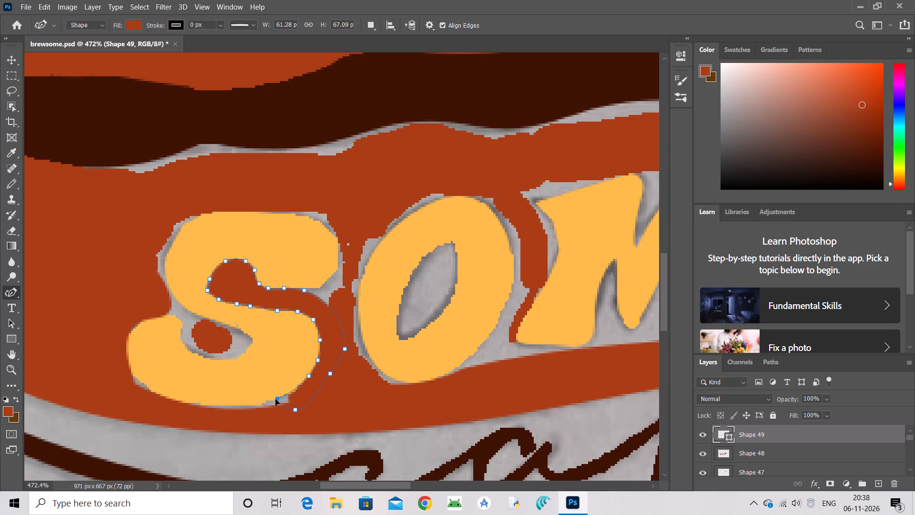
pyautogui.moveTo(275, 399); pyautogui.dragTo(272, 401)
pyautogui.click(293, 391)
pyautogui.moveTo(272, 402); pyautogui.dragTo(217, 408)
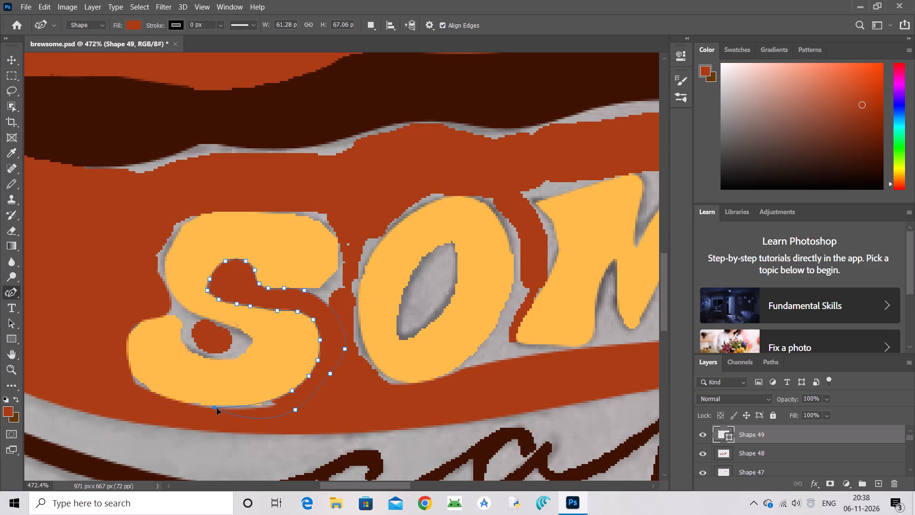
pyautogui.moveTo(217, 408); pyautogui.dragTo(217, 408)
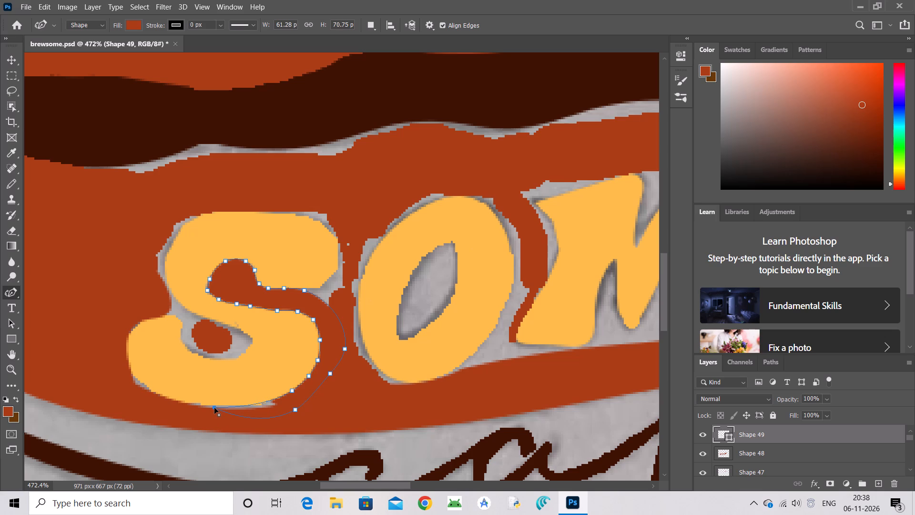
pyautogui.click(214, 406)
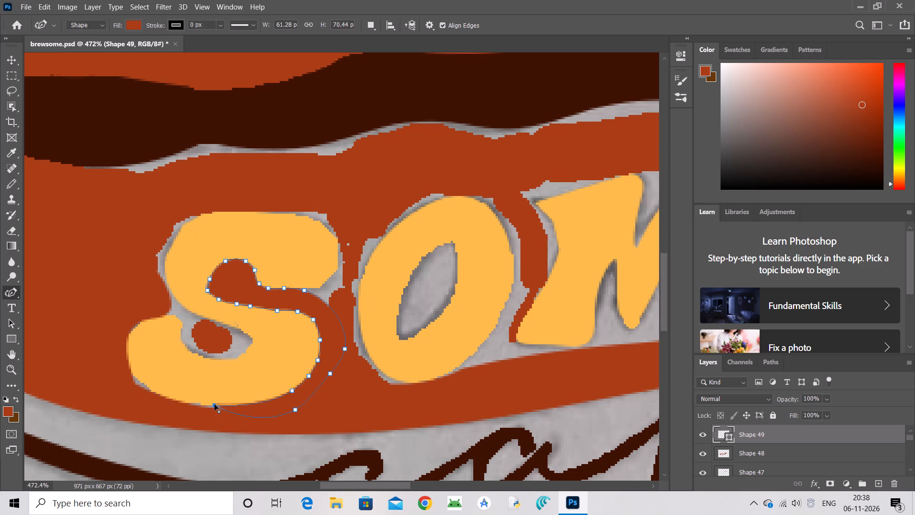
pyautogui.click(254, 402)
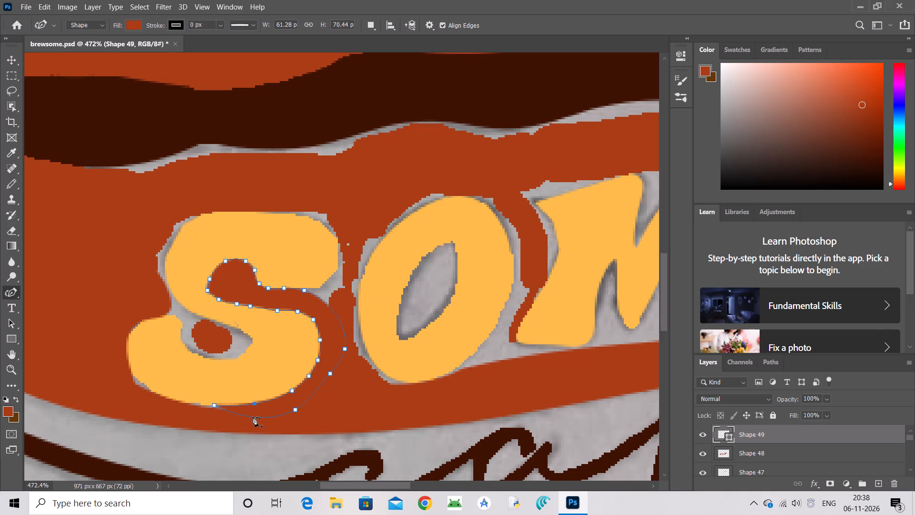
pyautogui.click(253, 417)
# Stretch the rust-brown shape along the left half of the S's bottom edge, adding anchors on the yellow edge and outer curve.
pyautogui.moveTo(216, 405); pyautogui.dragTo(183, 401)
pyautogui.moveTo(183, 401); pyautogui.dragTo(183, 400)
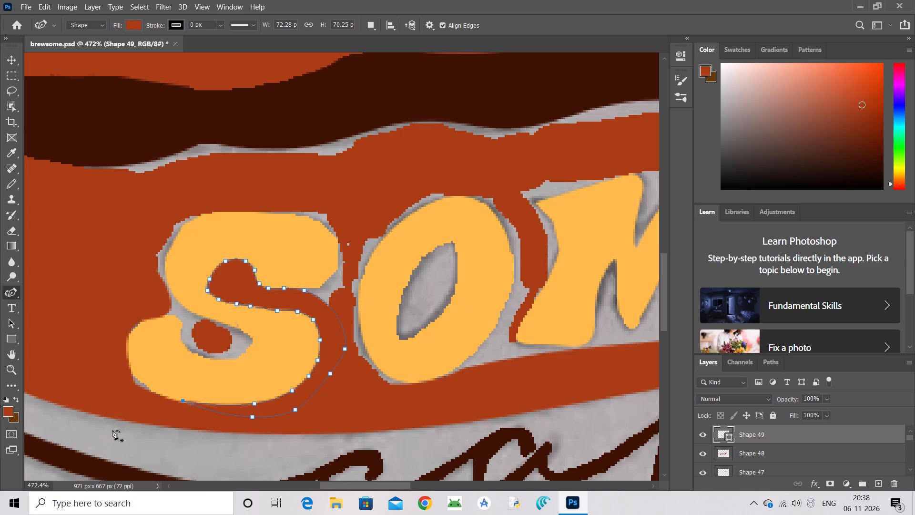
pyautogui.click(214, 404)
pyautogui.click(214, 412)
pyautogui.moveTo(181, 399); pyautogui.dragTo(140, 392)
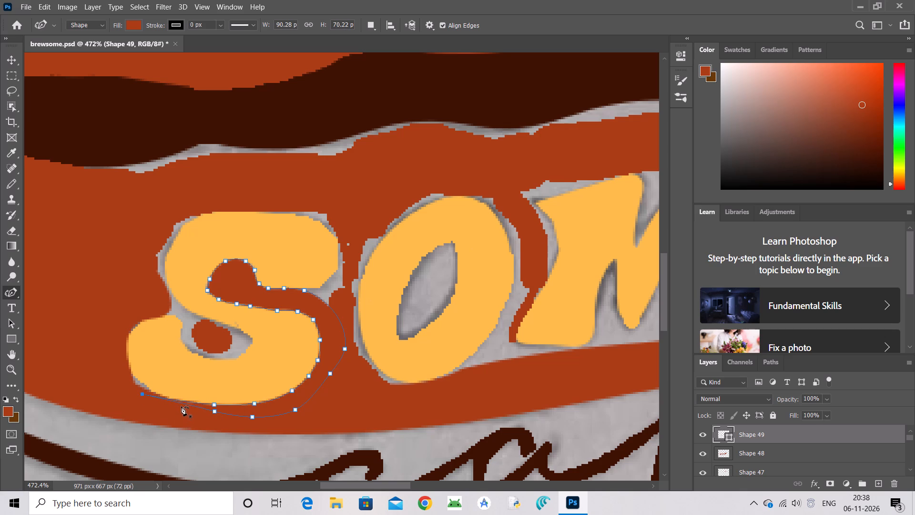
pyautogui.click(185, 404)
pyautogui.moveTo(143, 394); pyautogui.dragTo(137, 387)
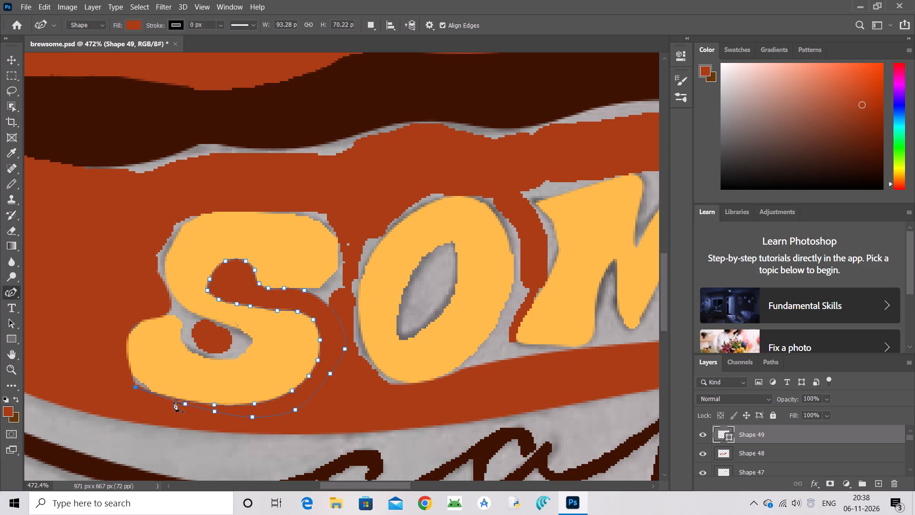
pyautogui.click(173, 402)
pyautogui.moveTo(173, 402); pyautogui.dragTo(164, 414)
pyautogui.moveTo(186, 404); pyautogui.dragTo(186, 412)
pyautogui.click(175, 398)
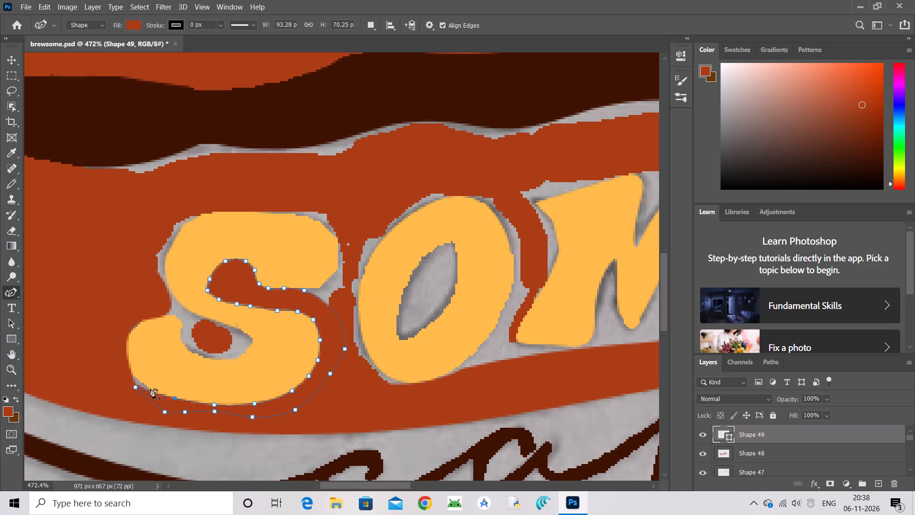
# Carry the shape around the S's bottom-left curve, adding inner-edge anchors and bulging the outer side away from the letter.
pyautogui.moveTo(137, 386); pyautogui.dragTo(133, 377)
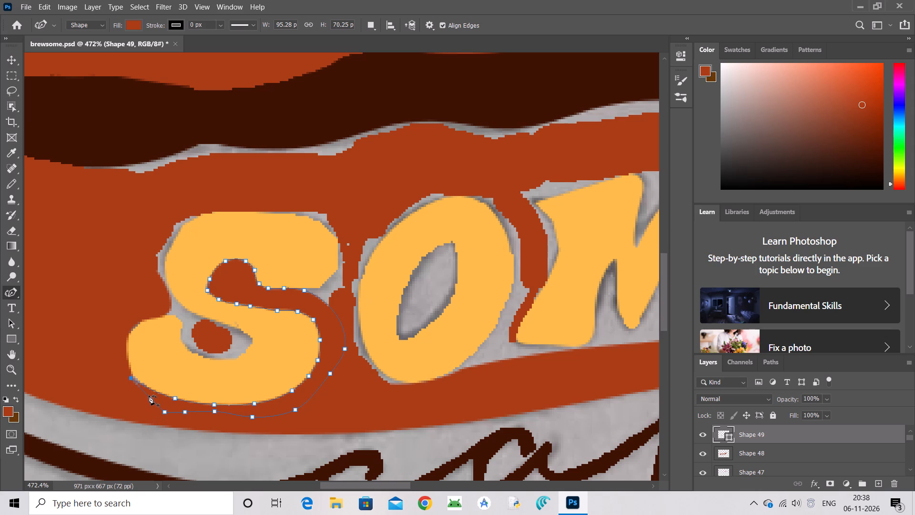
pyautogui.click(149, 395)
pyautogui.moveTo(149, 395); pyautogui.dragTo(132, 403)
pyautogui.moveTo(132, 380); pyautogui.dragTo(132, 375)
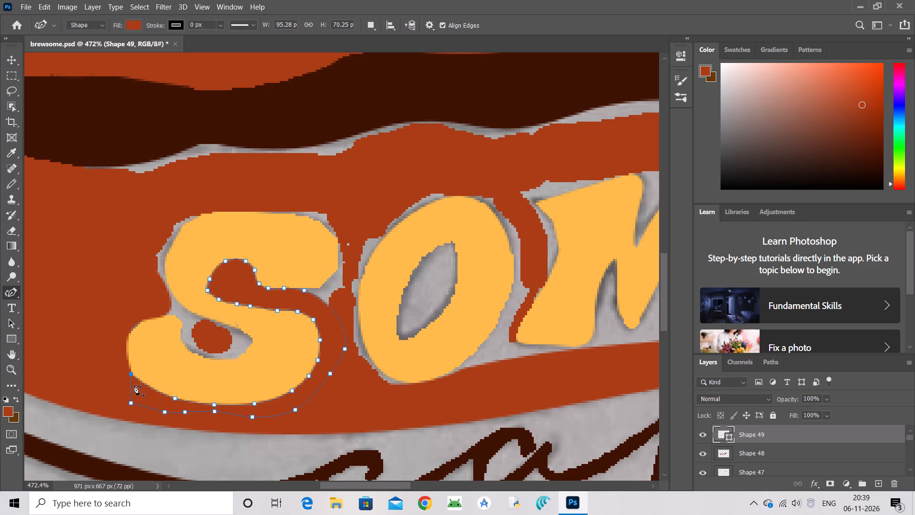
pyautogui.click(131, 387)
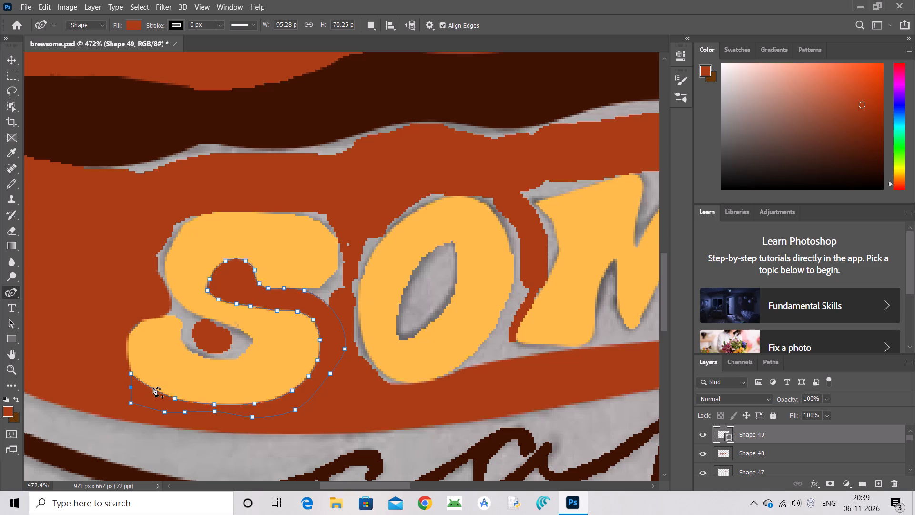
pyautogui.click(153, 387)
pyautogui.moveTo(132, 372); pyautogui.dragTo(118, 347)
pyautogui.moveTo(129, 389); pyautogui.dragTo(106, 388)
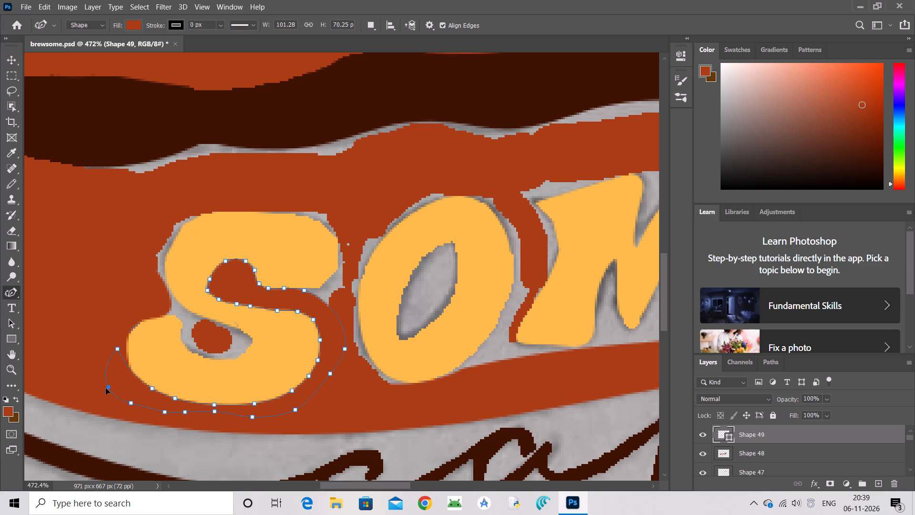
pyautogui.moveTo(106, 388); pyautogui.dragTo(105, 388)
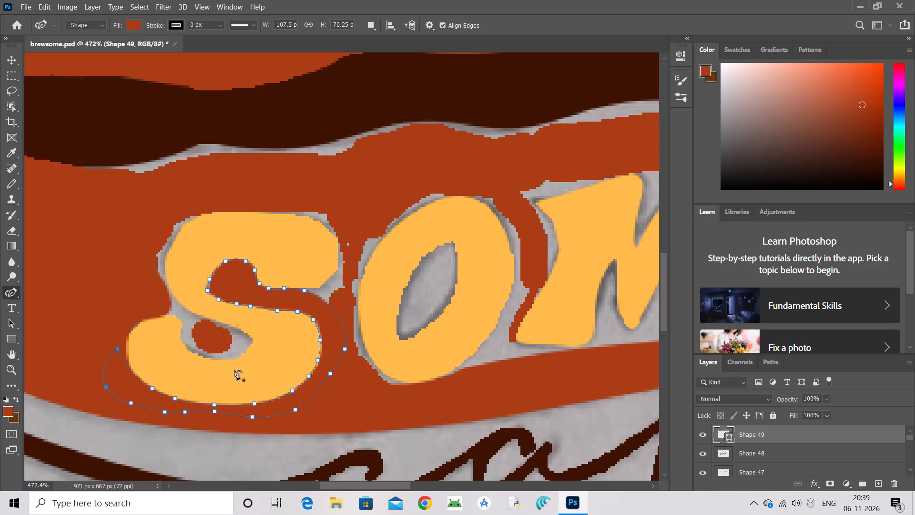
# Nudge the shape's inner anchors along the right side of the S's lower bowl closer to the yellow edge.
pyautogui.click(321, 339)
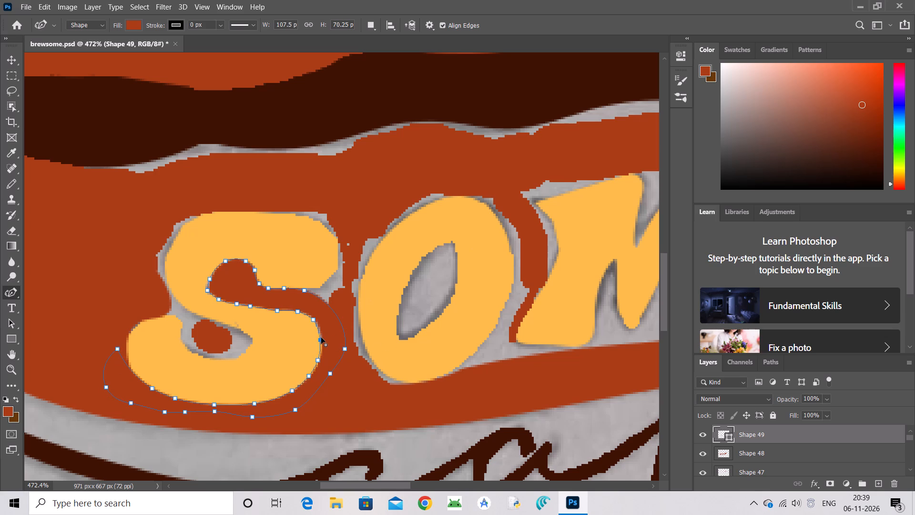
pyautogui.click(321, 339)
pyautogui.click(313, 320)
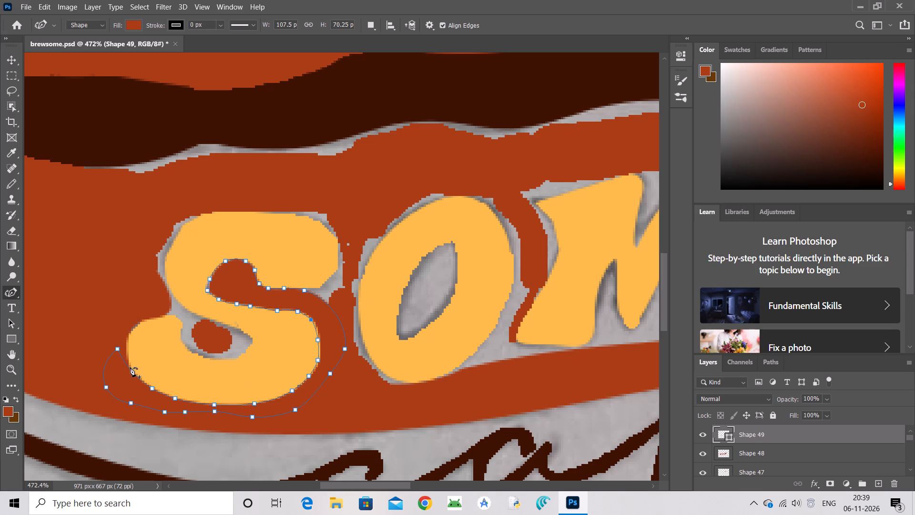
# Extend the shape up the left side of the S's lower bowl and around its top-left corner, adding inner and outer anchors.
pyautogui.click(130, 367)
pyautogui.moveTo(118, 349); pyautogui.dragTo(127, 334)
pyautogui.moveTo(127, 334); pyautogui.dragTo(139, 321)
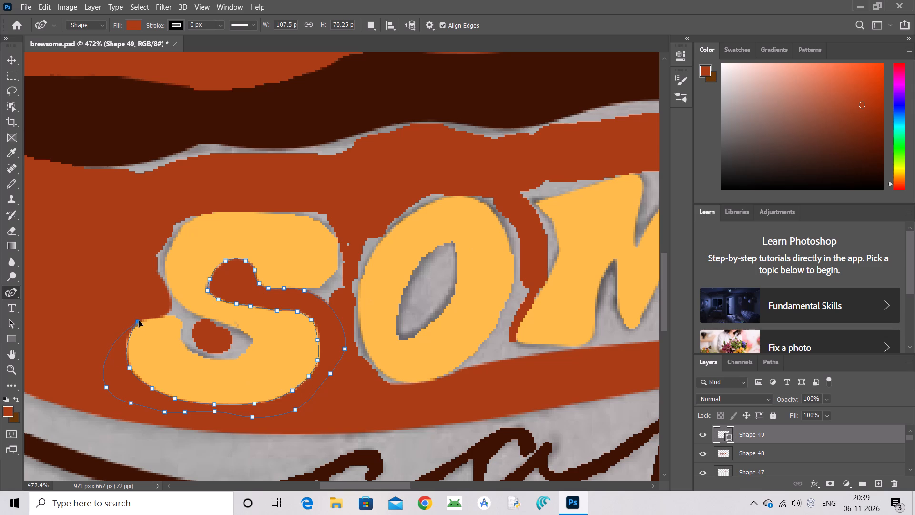
pyautogui.moveTo(139, 321); pyautogui.dragTo(136, 321)
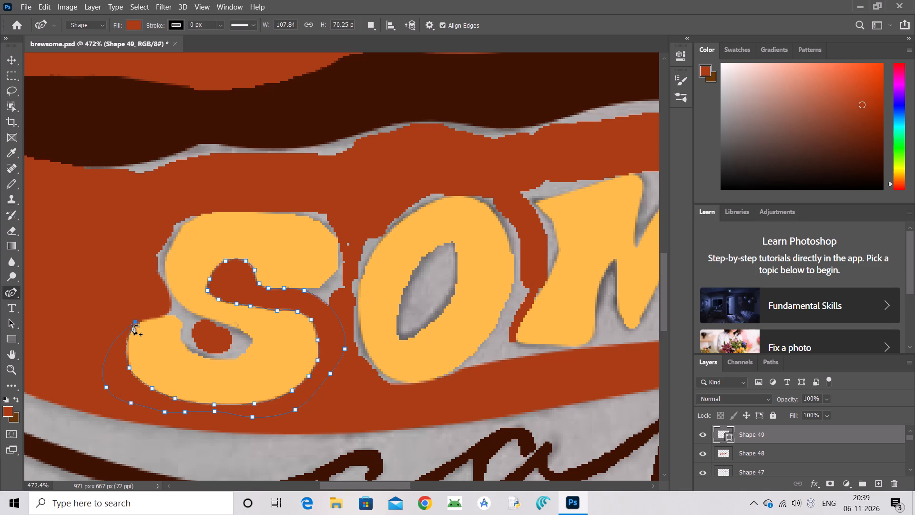
pyautogui.click(115, 342)
pyautogui.moveTo(136, 322); pyautogui.dragTo(149, 317)
pyautogui.moveTo(149, 317); pyautogui.dragTo(144, 314)
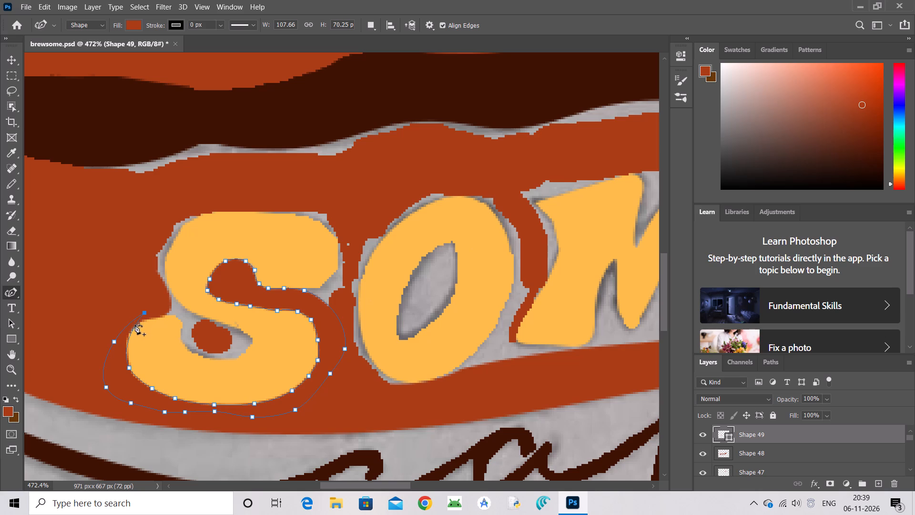
pyautogui.click(131, 321)
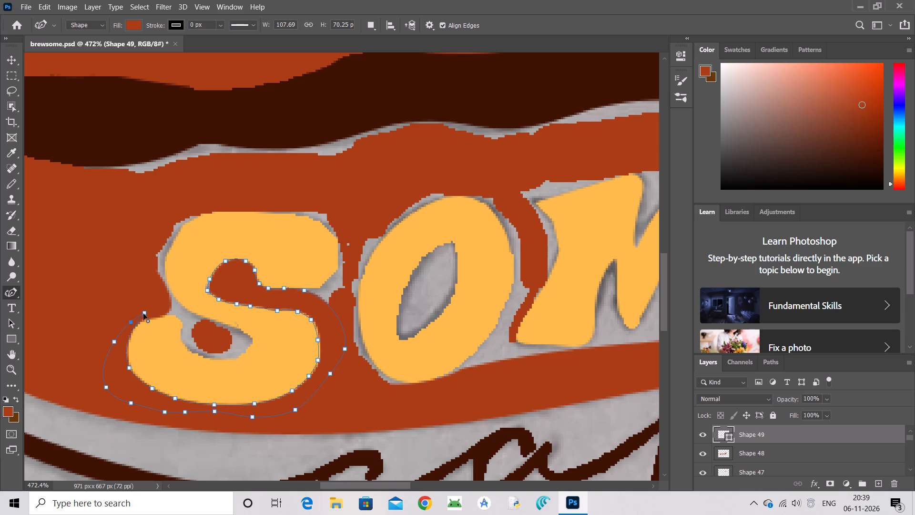
pyautogui.click(143, 314)
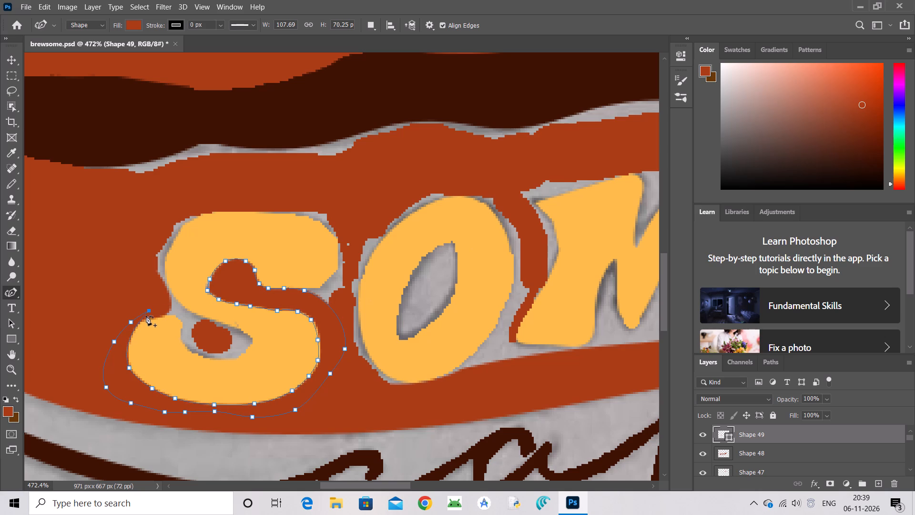
pyautogui.click(141, 318)
# Extend the shape along the top of the S's lower-left end to the notch, and fit its inner anchors to the yellow left edge.
pyautogui.moveTo(148, 310); pyautogui.dragTo(161, 304)
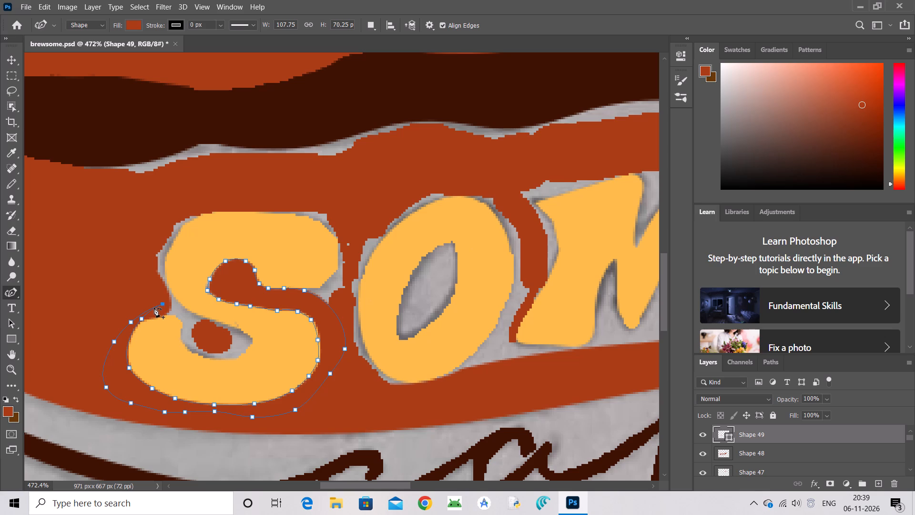
pyautogui.click(150, 312)
pyautogui.moveTo(150, 312); pyautogui.dragTo(153, 317)
pyautogui.moveTo(153, 317); pyautogui.dragTo(167, 315)
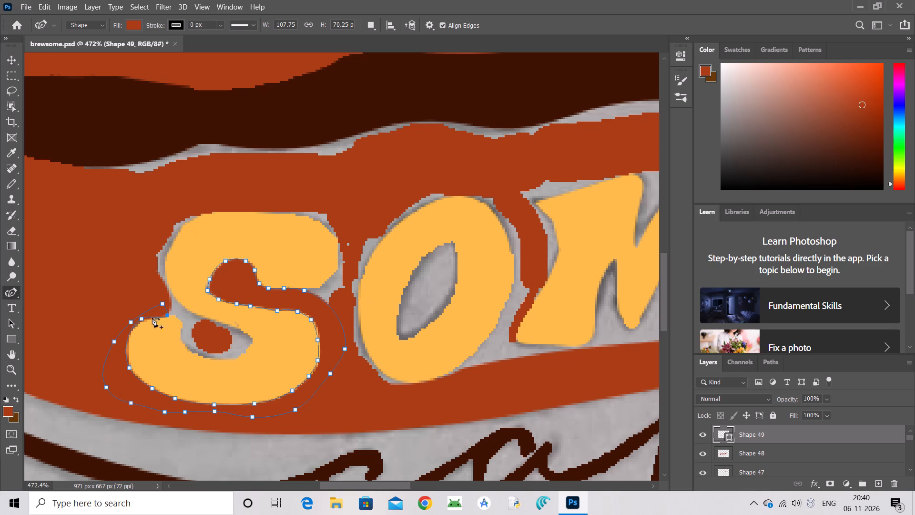
pyautogui.click(129, 334)
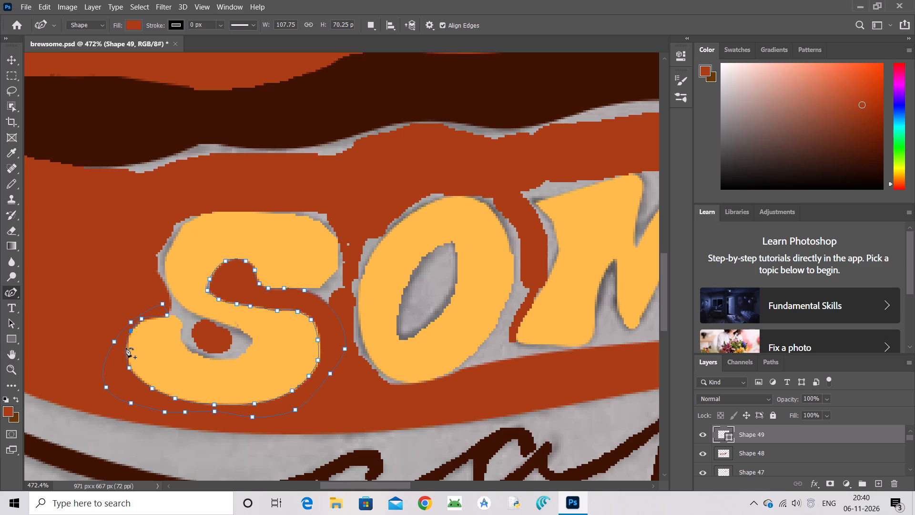
pyautogui.doubleClick(126, 348)
# Switch to the Pencil tool and rasterize the Shape 49 layer for painting.
pyautogui.click(7, 178)
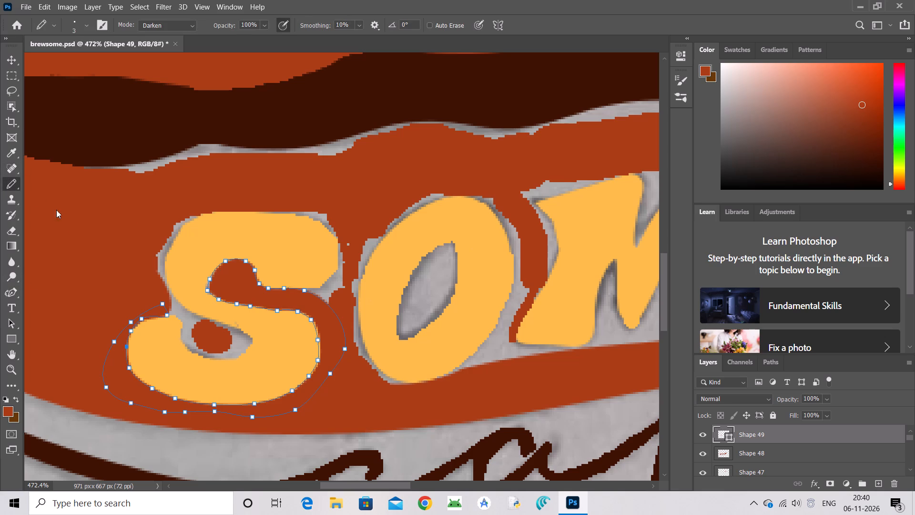
pyautogui.click(87, 236)
pyautogui.press('Return')
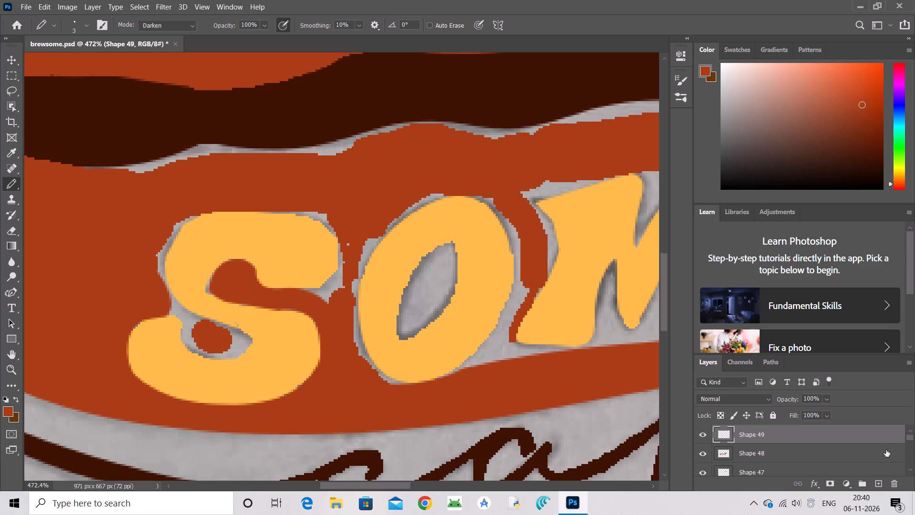
# Hide the Background layer at the bottom of the layer stack so only the painted logo shapes show.
pyautogui.moveTo(909, 436); pyautogui.dragTo(909, 493)
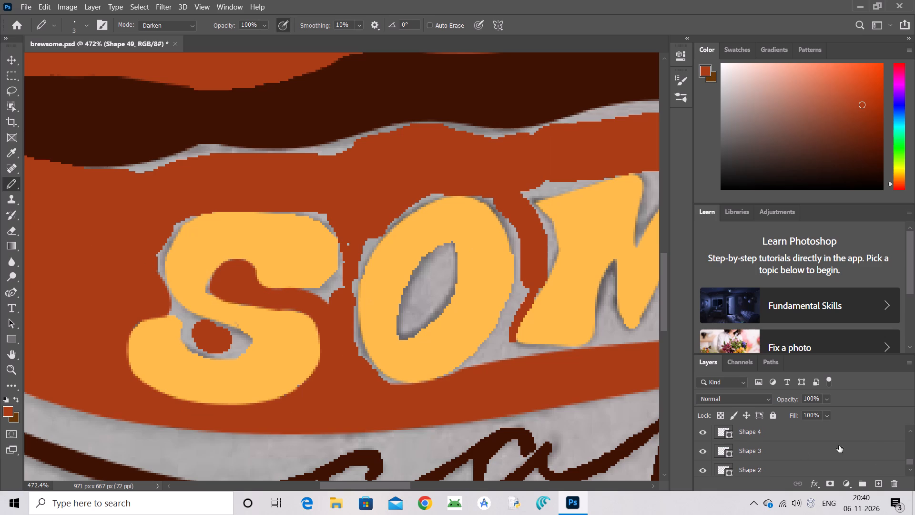
pyautogui.moveTo(909, 459); pyautogui.dragTo(909, 481)
pyautogui.moveTo(911, 462); pyautogui.dragTo(911, 474)
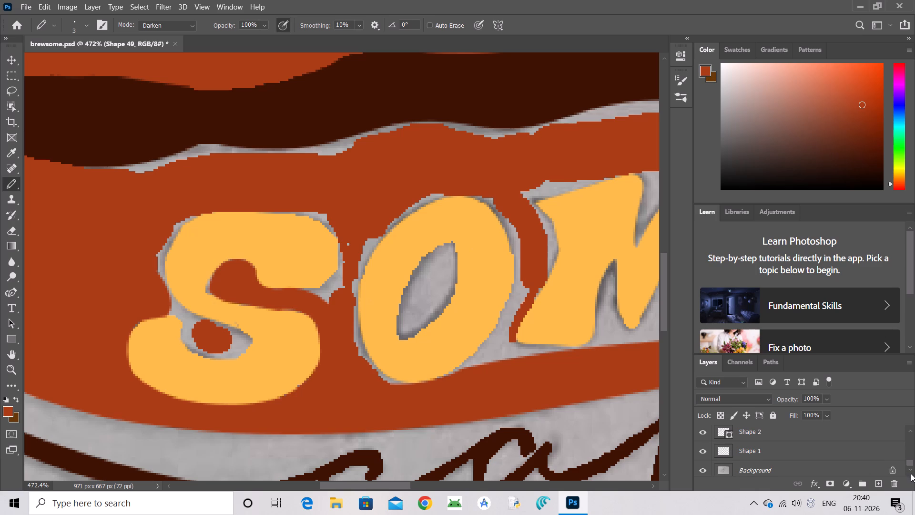
pyautogui.moveTo(911, 474); pyautogui.dragTo(911, 474)
pyautogui.click(705, 468)
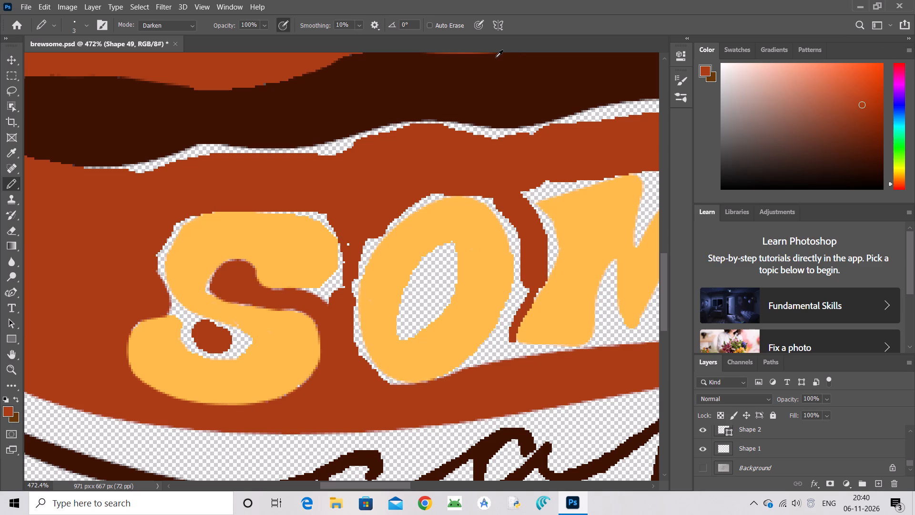
# Quit Photoshop, saving the changes to brewsome.psd.
pyautogui.hotkey('alt', 'F4')
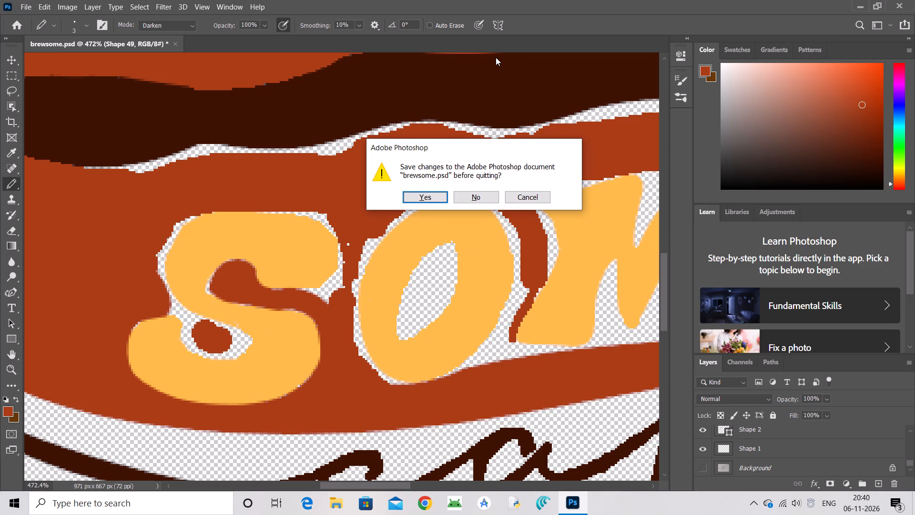
pyautogui.press('Return')
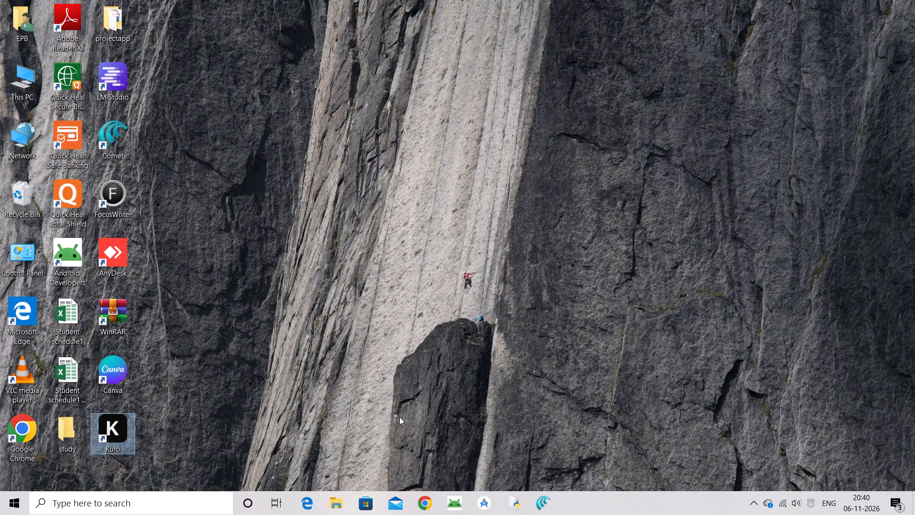
# Launch Google Chrome.
pyautogui.click(417, 508)
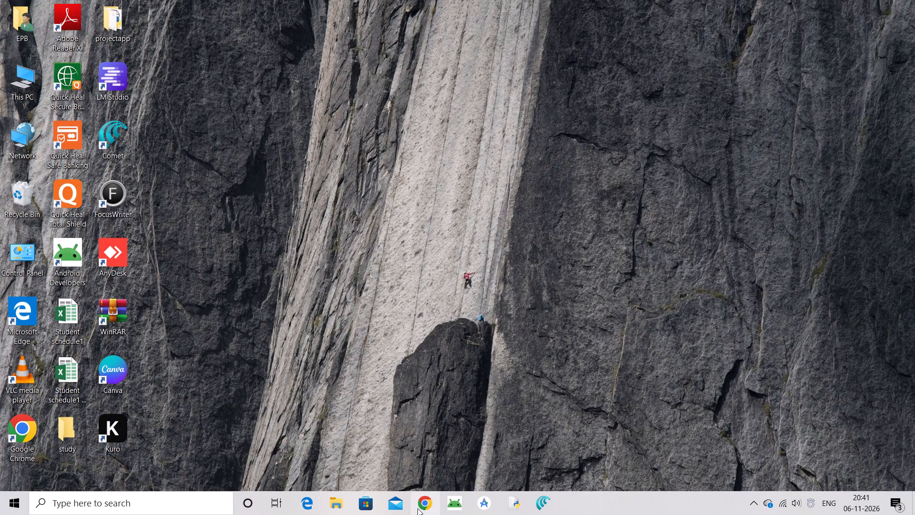